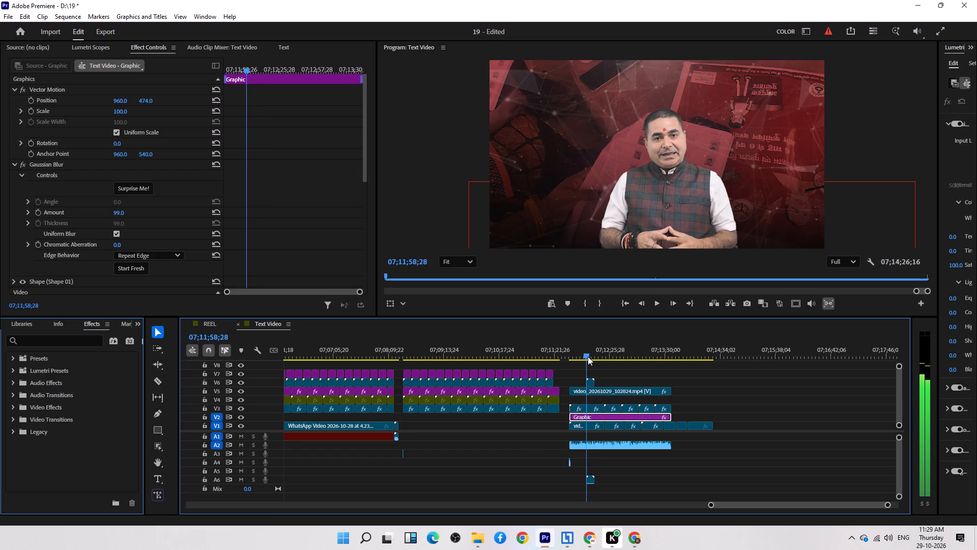
key("space")
key("space")
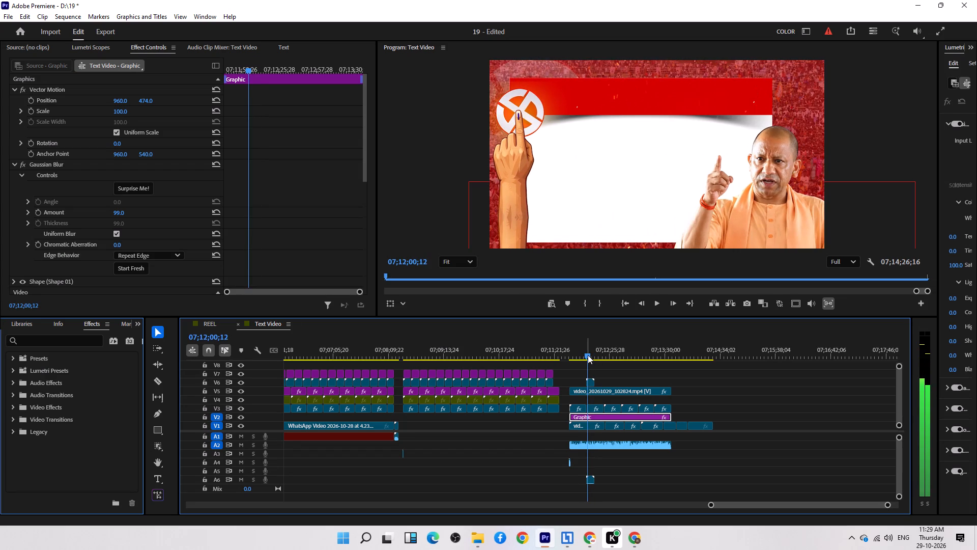
left_click(774, 446)
key("t")
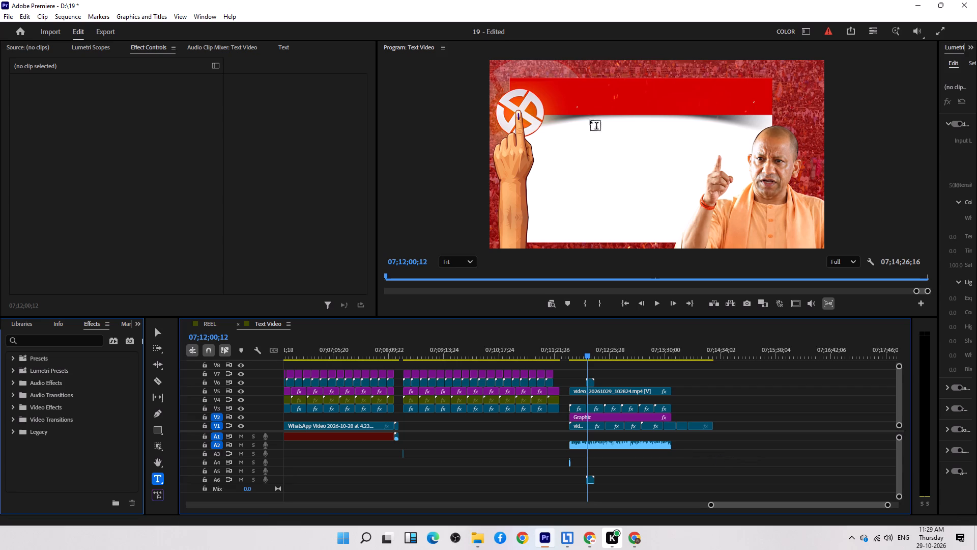
left_click(569, 95)
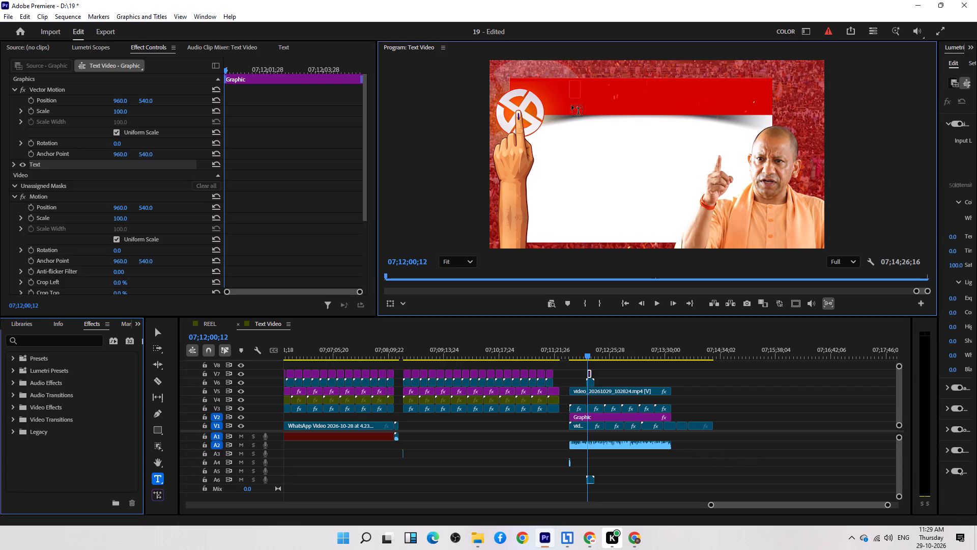
key("ctrl+v")
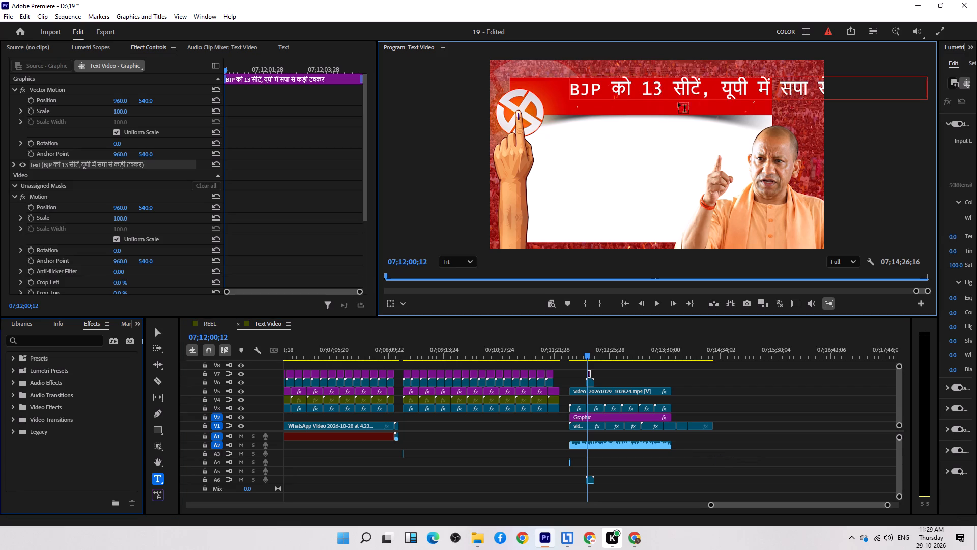
Copy the headline's second half and delete it, leaving only "BJP को 13 सीटें,".
left_click_drag(716, 87, 964, 88)
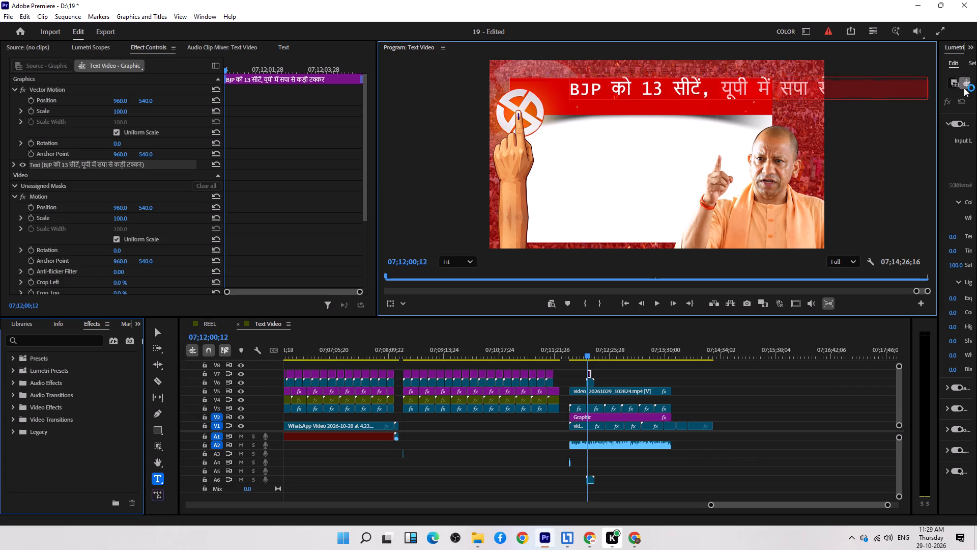
key("ctrl+c")
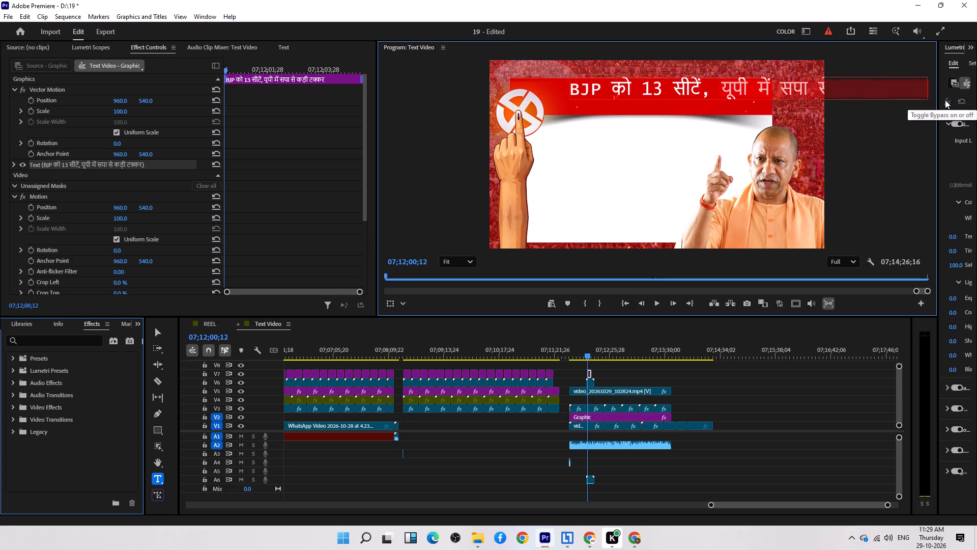
key("BackSpace")
key("BackSpace")
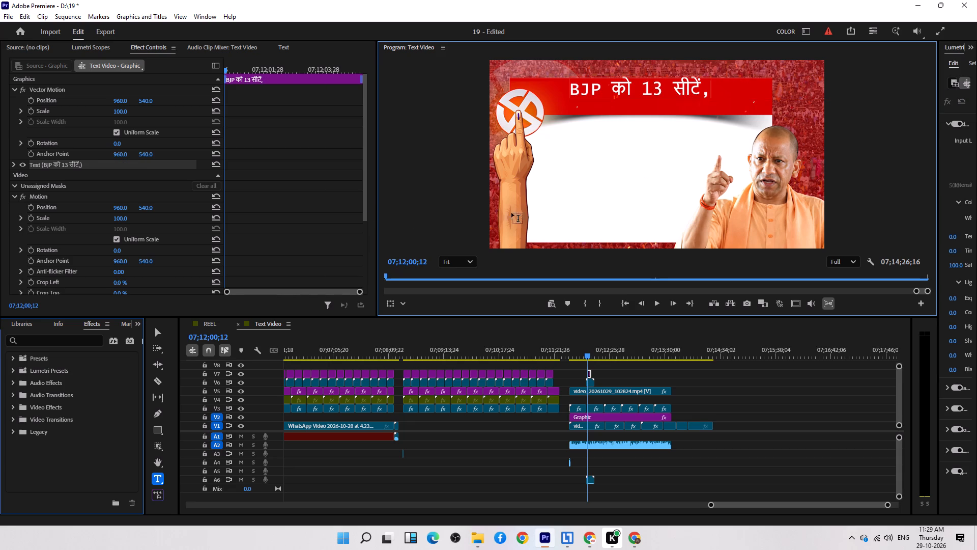
Set the whole headline text's font to Khand SemiBold.
left_click(14, 161)
triple_click(648, 91)
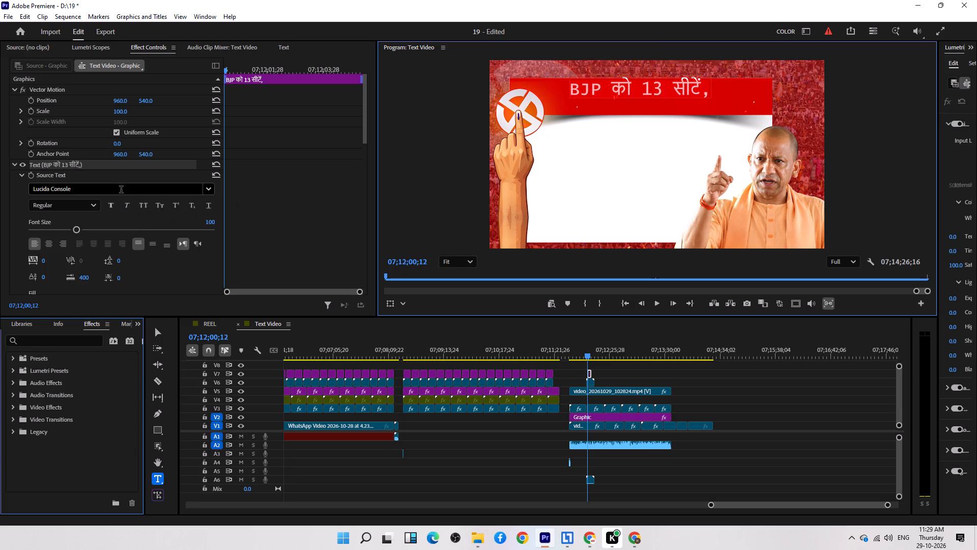
left_click(121, 190)
type("kha")
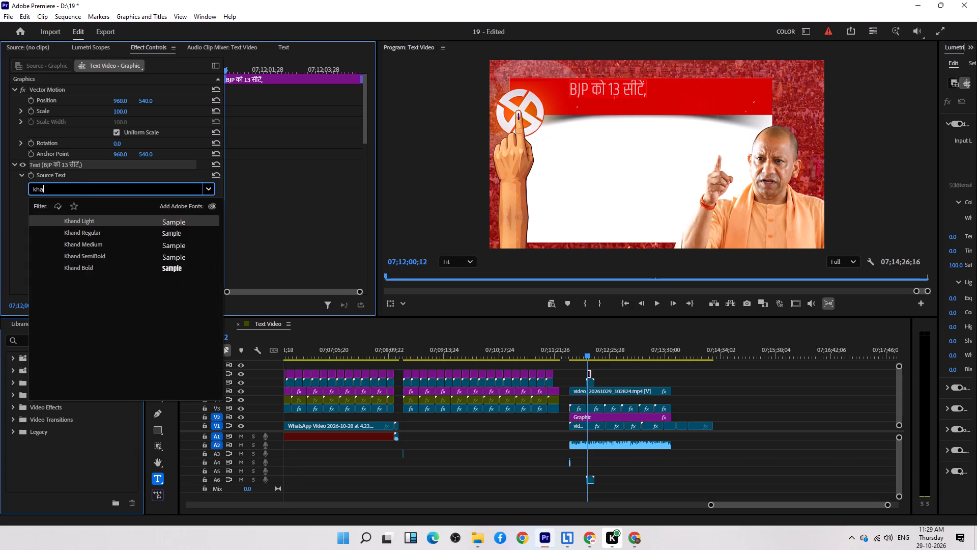
left_click(119, 259)
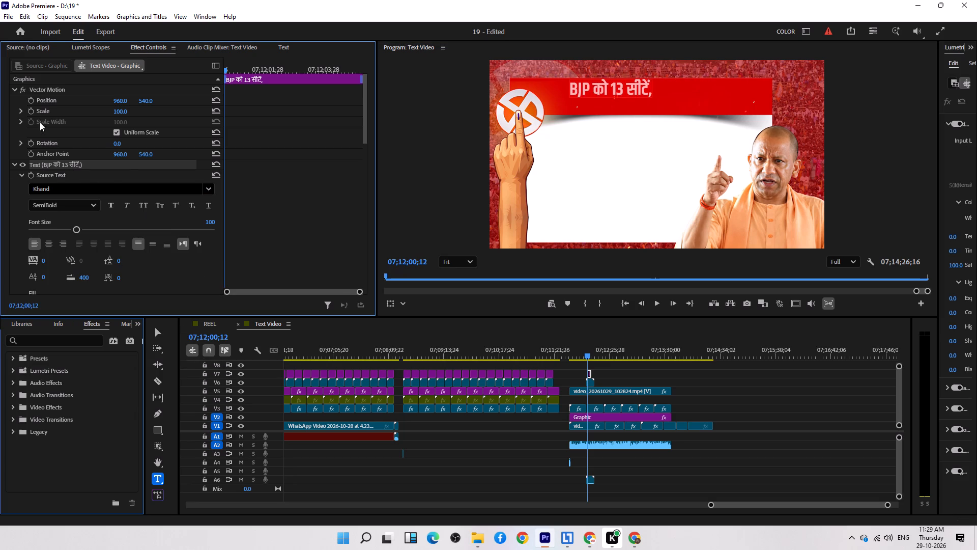
Enlarge the headline text and move it down to fit centred within the red banner's height.
left_click(157, 329)
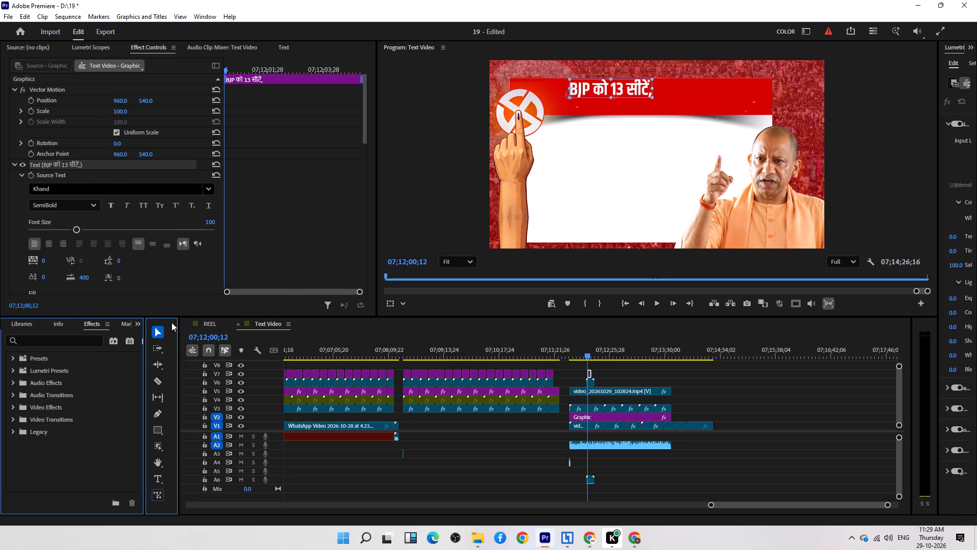
left_click_drag(653, 90, 716, 93)
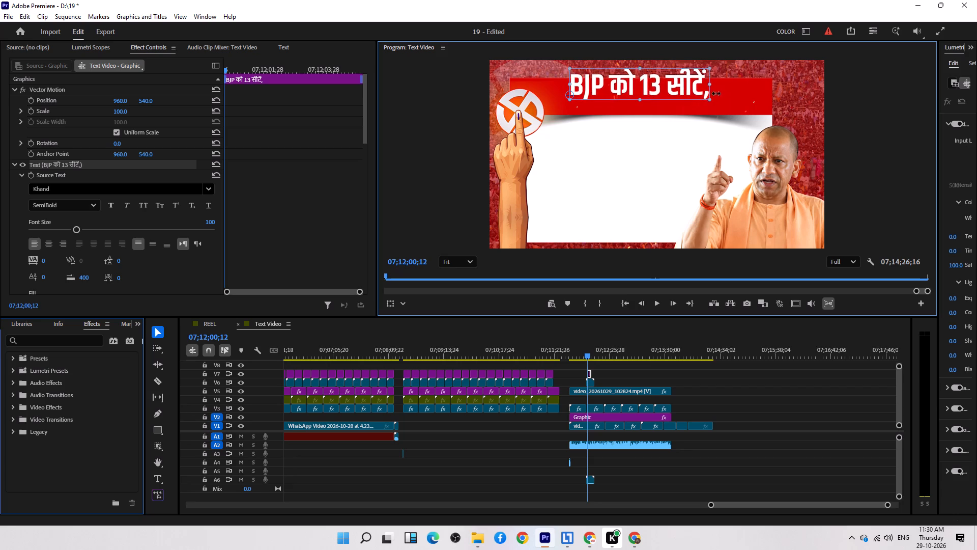
left_click_drag(716, 93, 720, 94)
left_click_drag(685, 90, 686, 102)
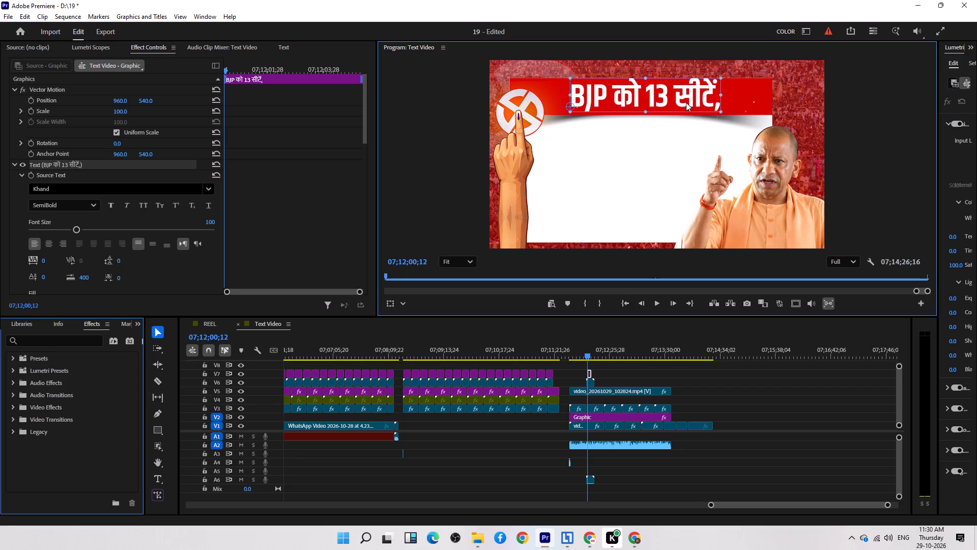
left_click_drag(686, 102, 686, 103)
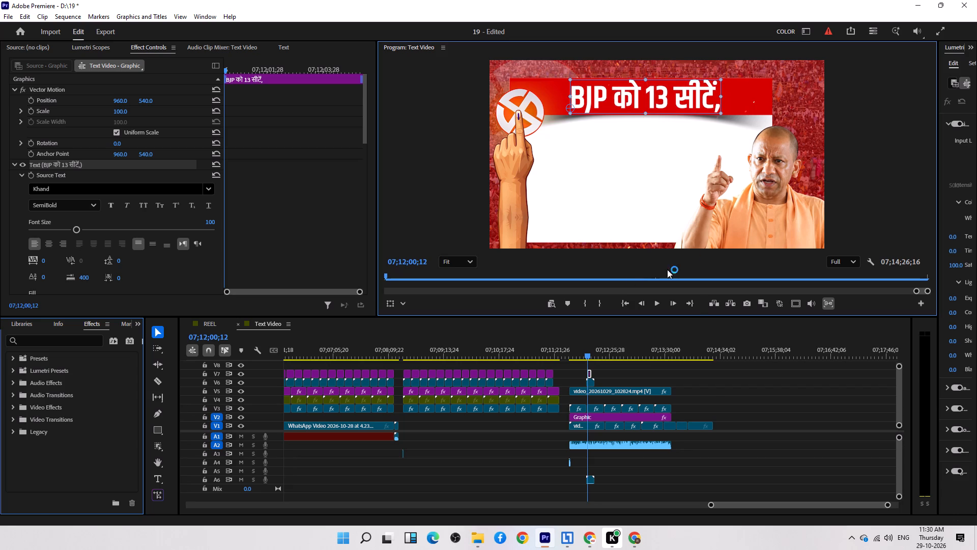
Extend the headline clip's end to match the Yogi clip below and its start back to 07;12;00;02.
left_click(702, 379)
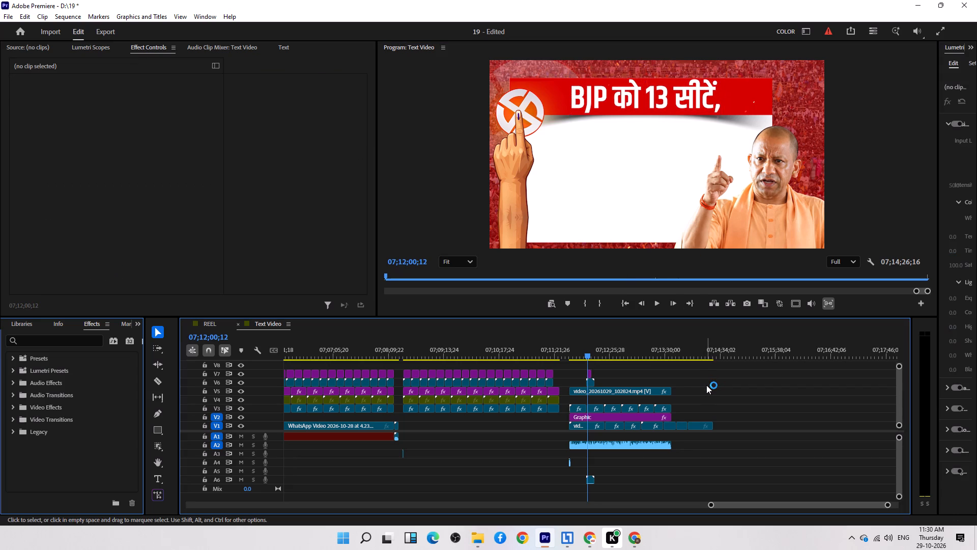
type("==")
key("equal")
left_click_drag(623, 374, 651, 374)
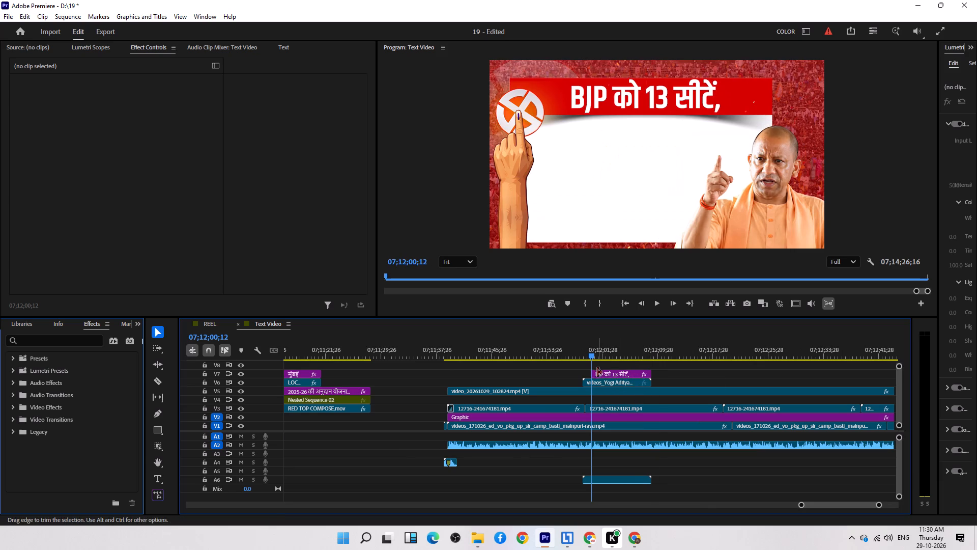
left_click(592, 356)
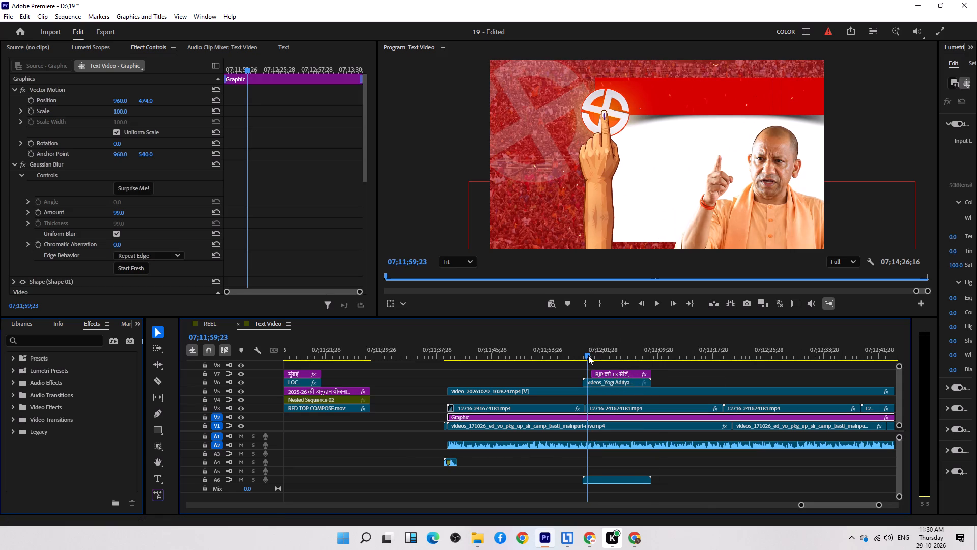
left_click(589, 356)
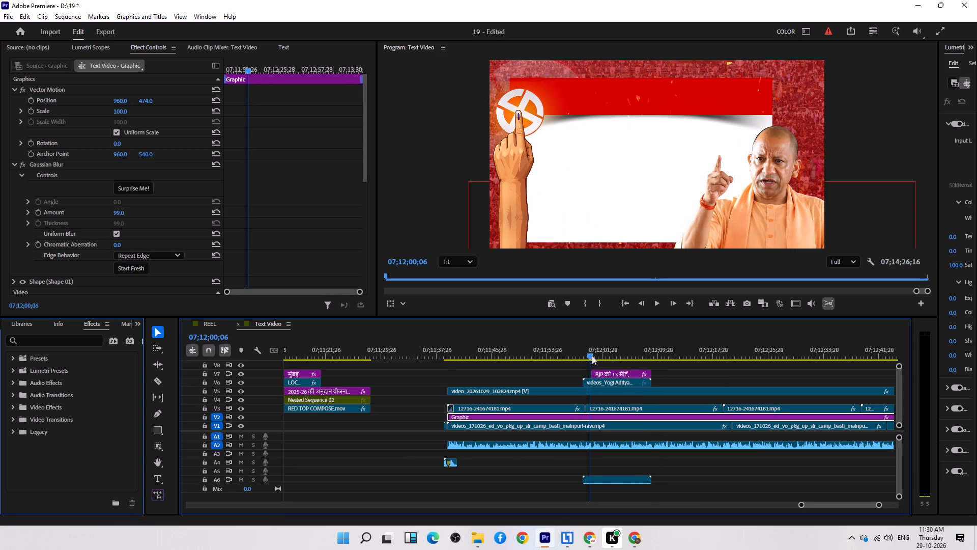
left_click(593, 376)
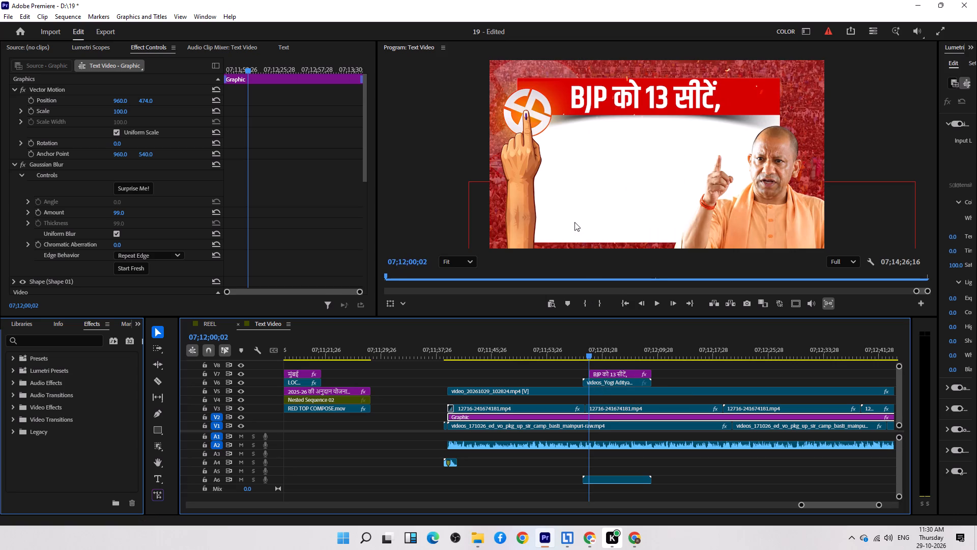
Duplicate the headline text clip onto the video track directly above, keeping the same timing.
left_click(627, 99)
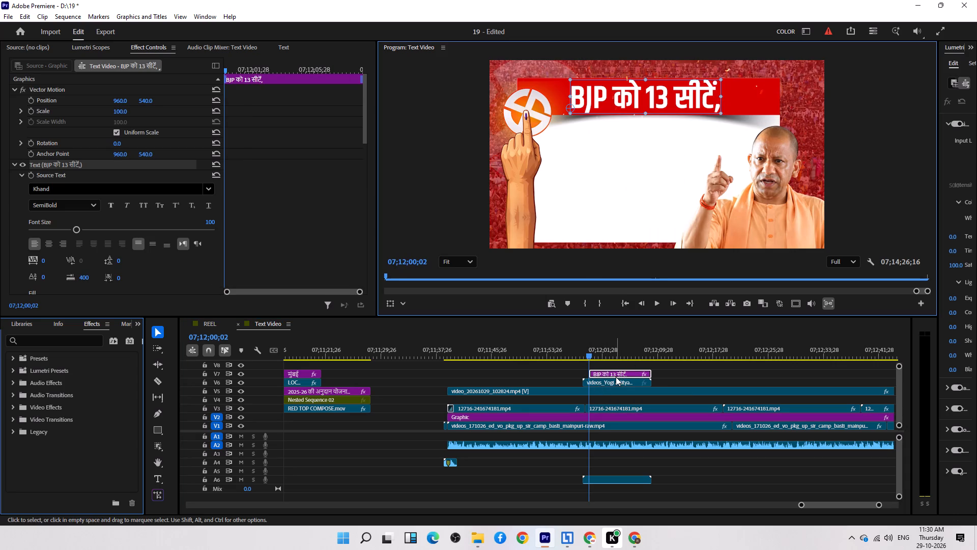
left_click_drag(615, 371, 615, 359, "alt")
left_click(615, 372, "alt")
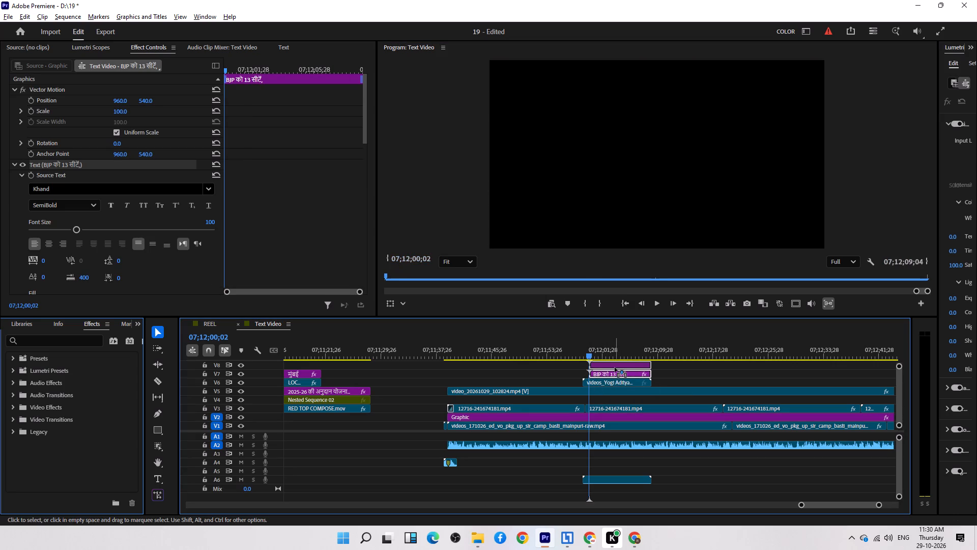
Move the lower duplicate headline text into the white panel and replace its wording with "यूपी में सपा से कड़ी टक्कर".
left_click_drag(610, 93, 610, 176)
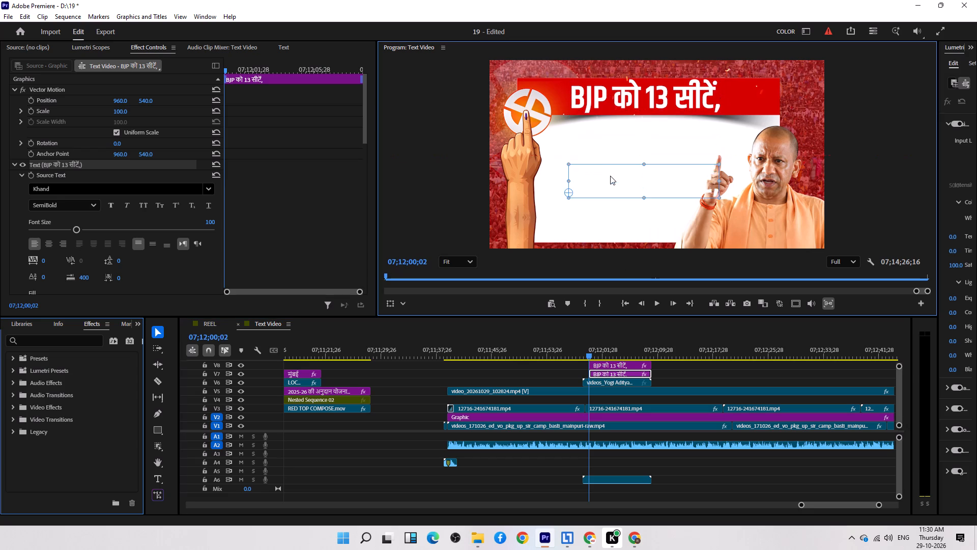
left_click_drag(610, 176, 600, 172)
triple_click(601, 173)
key("ctrl+v")
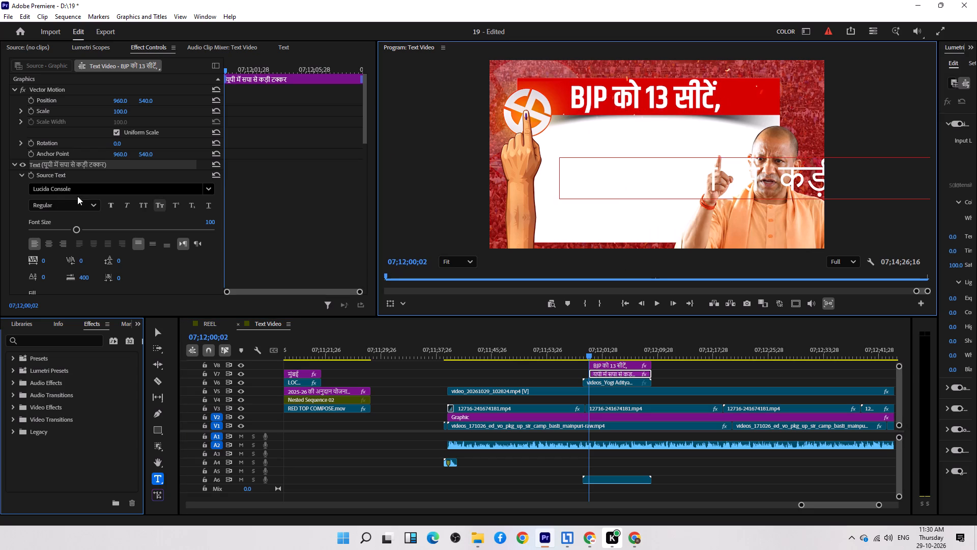
Change the fill colour of the whole "यूपी में सपा से कड़ी टक्कर" text to pure red, FF0000.
triple_click(692, 175)
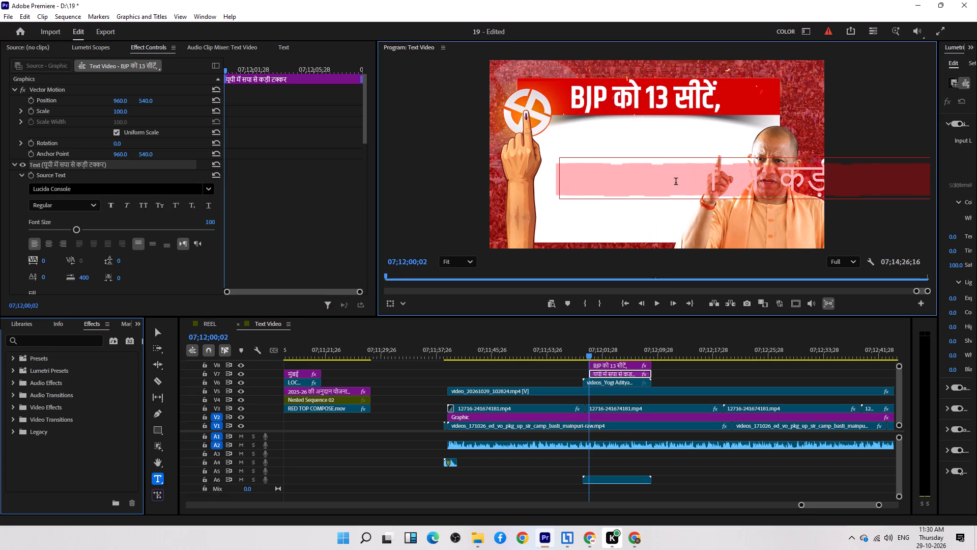
scroll(160, 282, "down", 10)
left_click(61, 206)
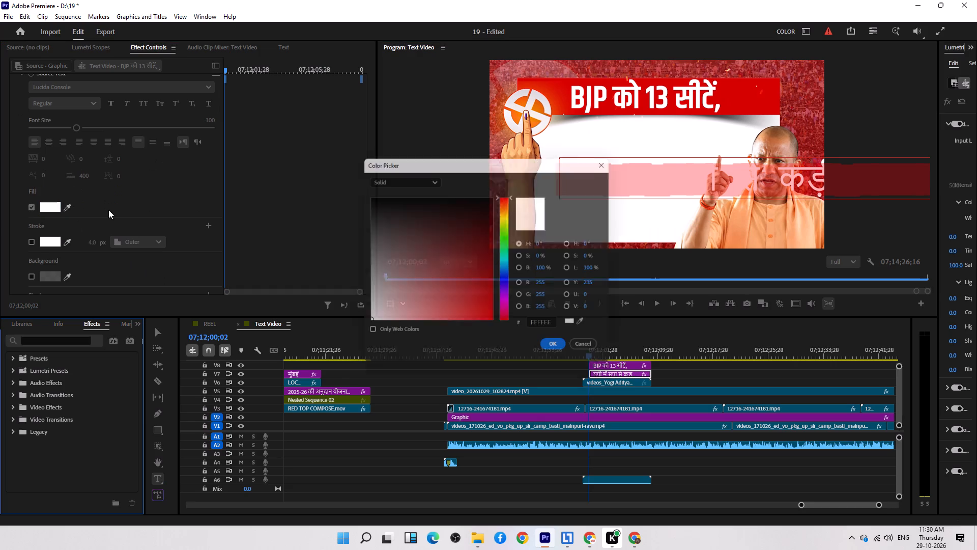
left_click_drag(423, 246, 539, 378)
left_click(557, 346)
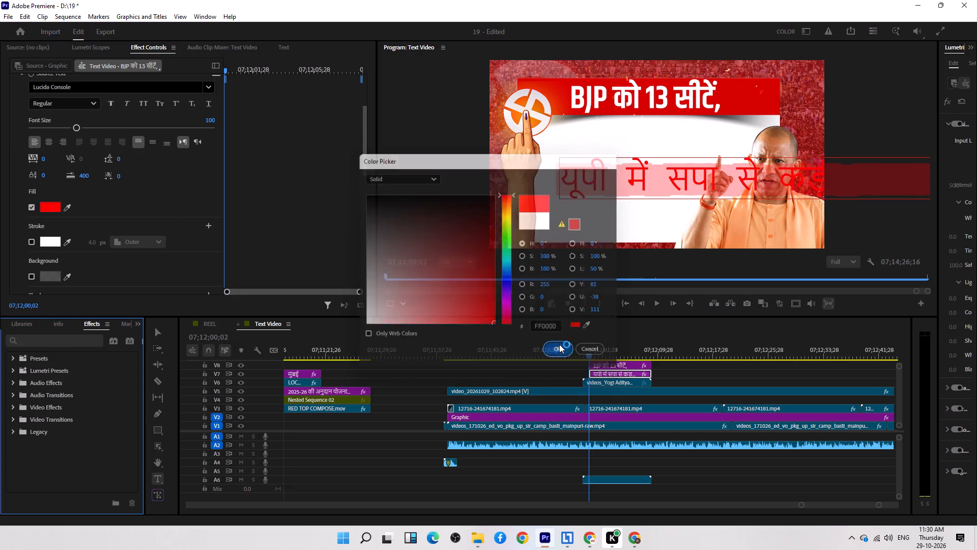
Set the red text's font to Khand SemiBold.
scroll(126, 197, "up", 4)
triple_click(75, 129)
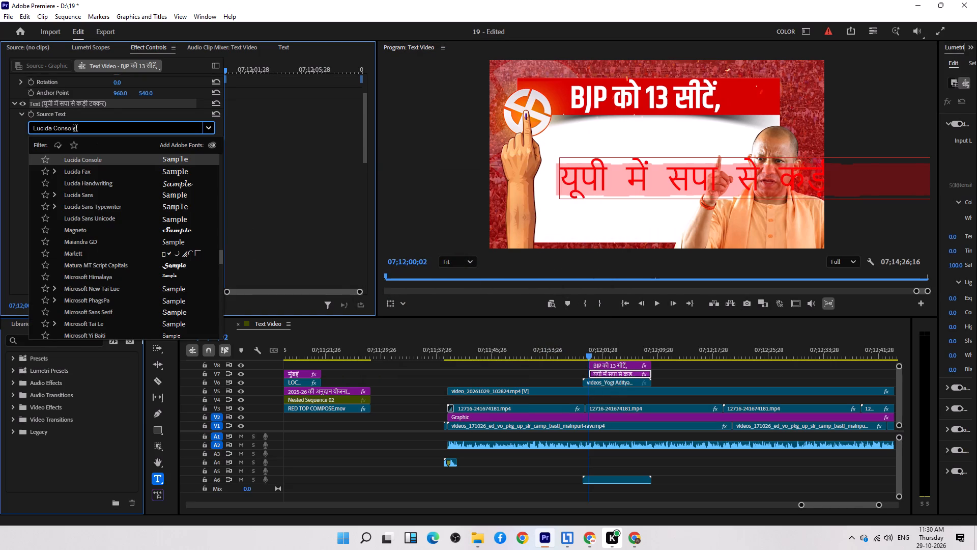
left_click(75, 129)
type("khand")
left_click(91, 198)
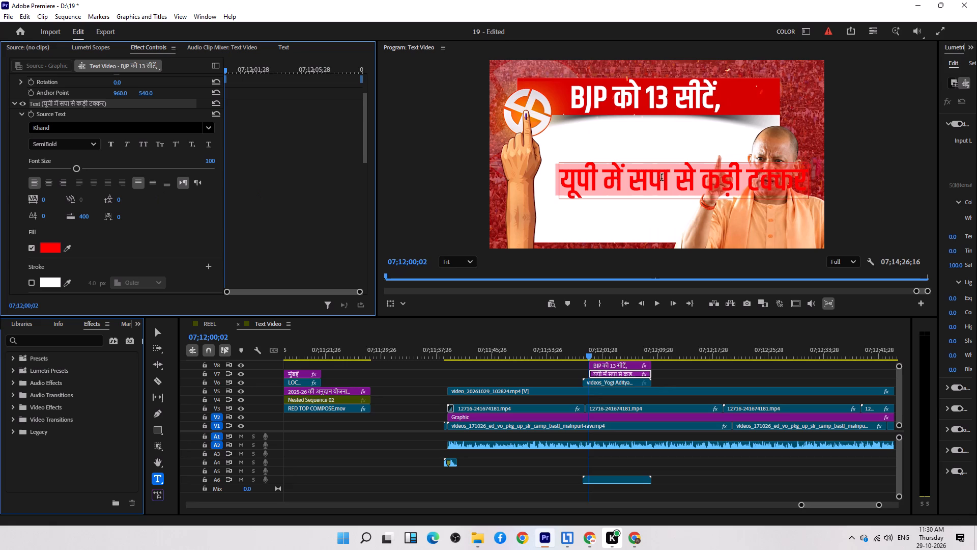
Break the red text into four lines: "यूपी में", "सपा", "से कड़ी" and "टक्कर".
left_click(679, 178)
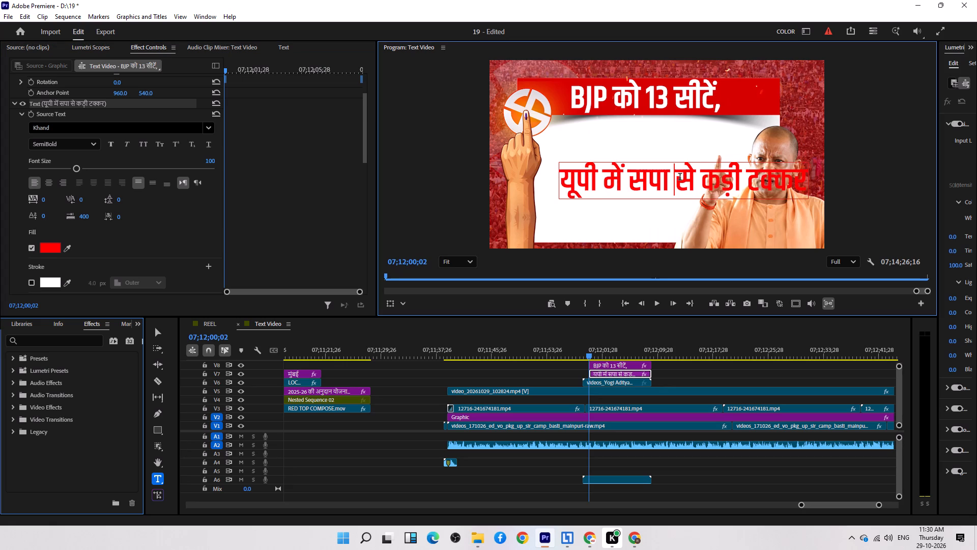
key("BackSpace")
key("Return")
left_click(632, 215)
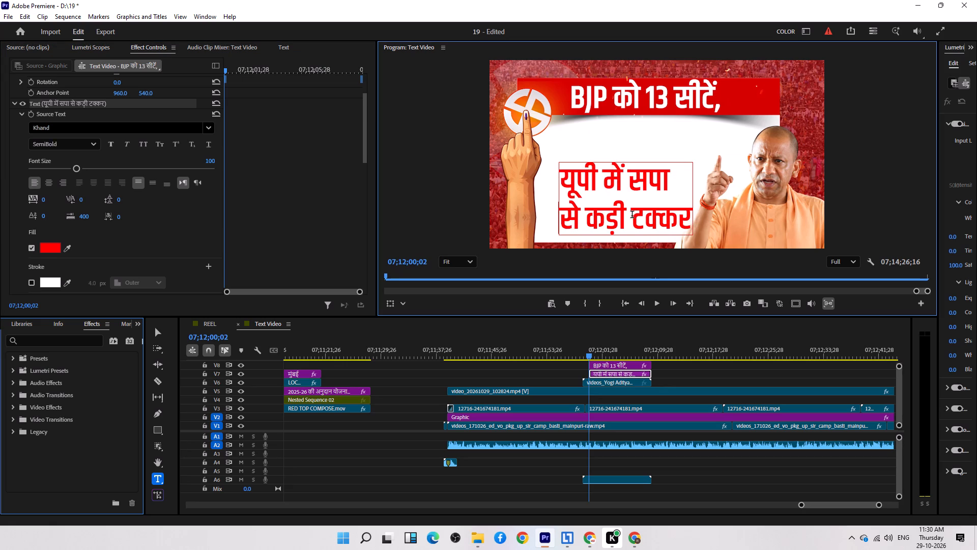
key("BackSpace")
key("Return")
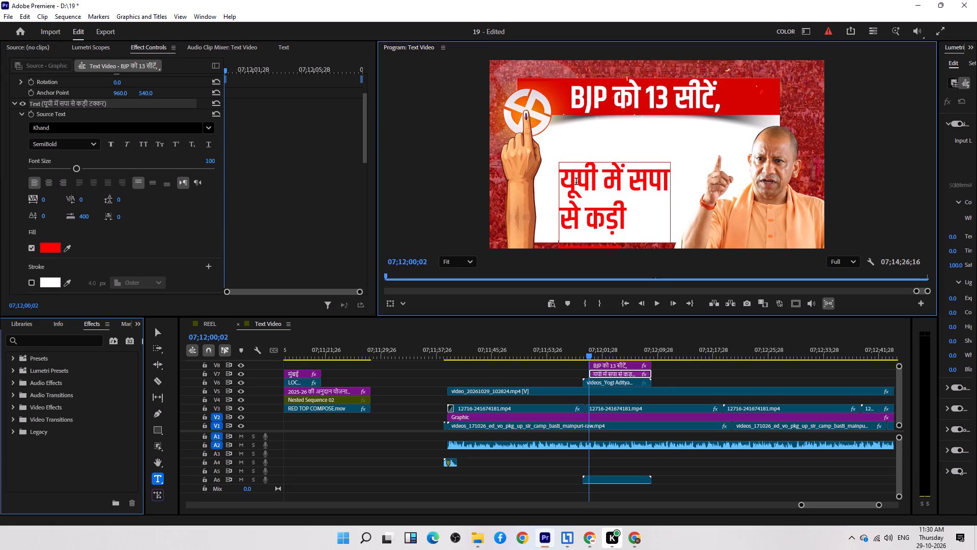
left_click(630, 176)
key("BackSpace")
key("Return")
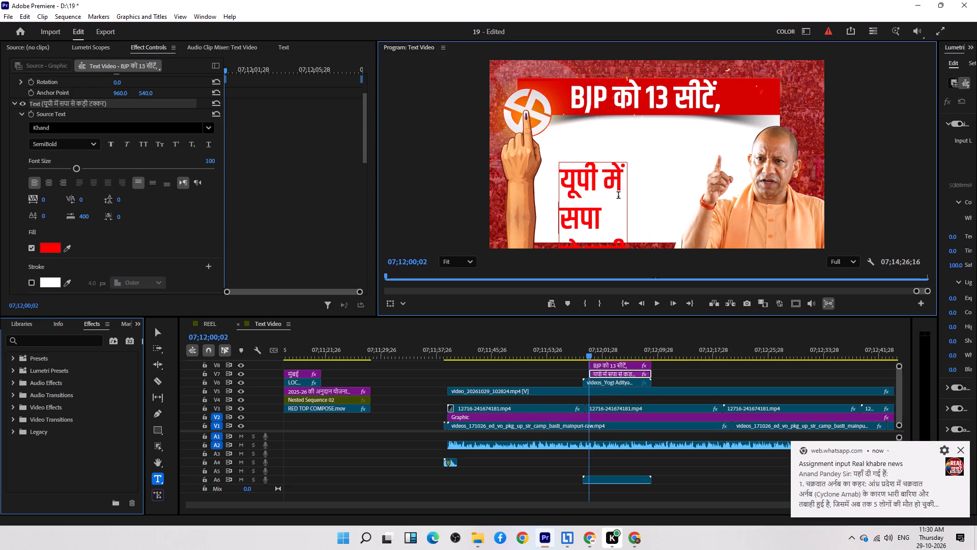
Move the red text block up and slightly right so its last line sits inside the white panel.
left_click(156, 331)
left_click_drag(591, 221, 608, 153)
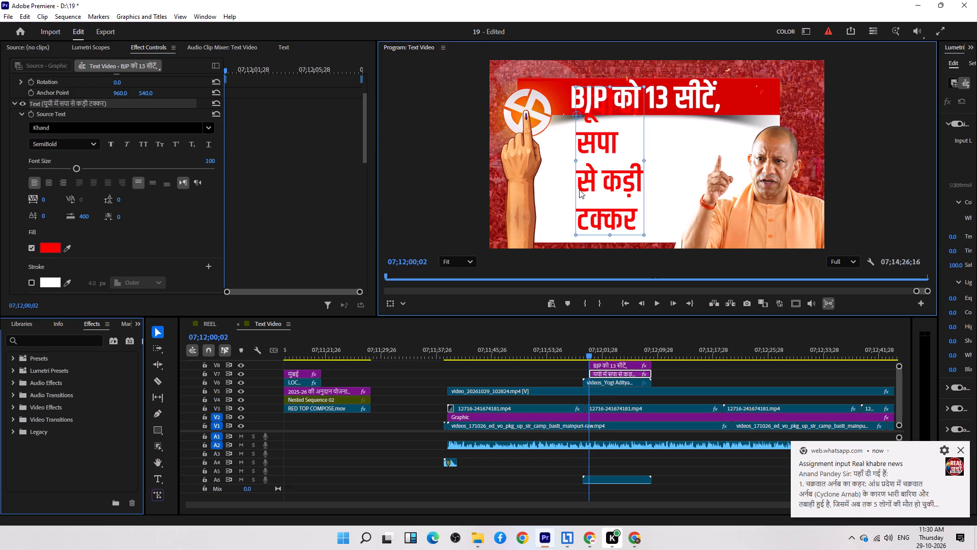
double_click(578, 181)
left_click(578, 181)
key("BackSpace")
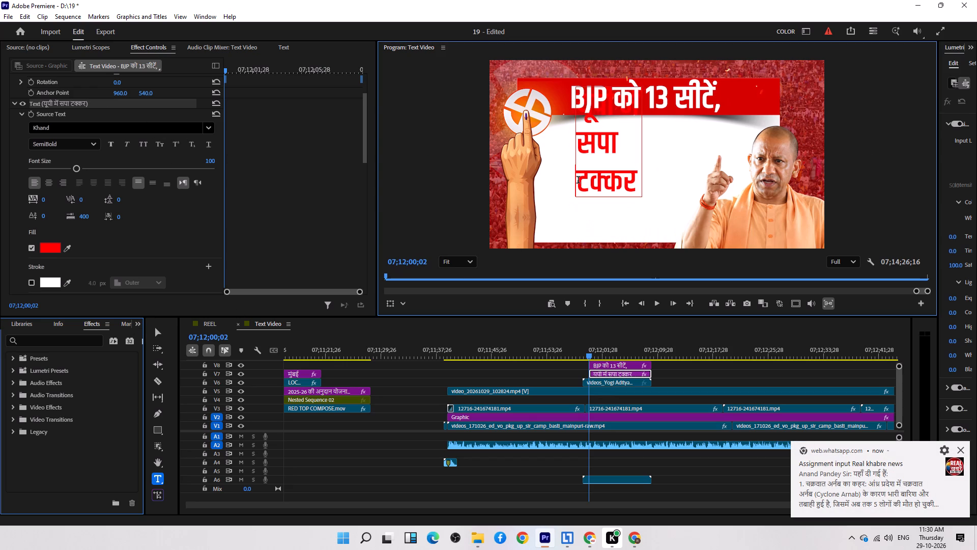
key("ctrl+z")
Rearrange the line breaks of the red text into three lines: "यूपी में", "सपा से" and "कड़ी टक्कर".
left_click(581, 185)
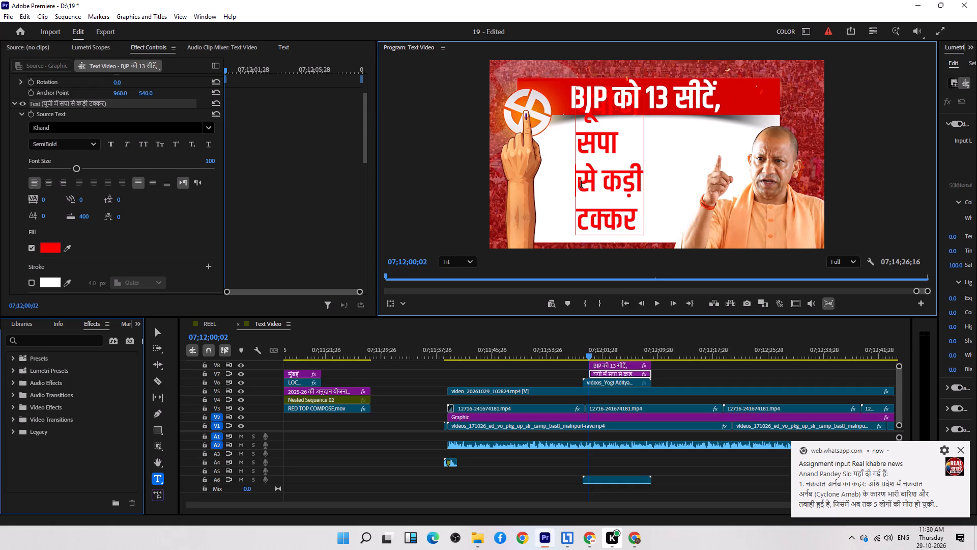
key("BackSpace")
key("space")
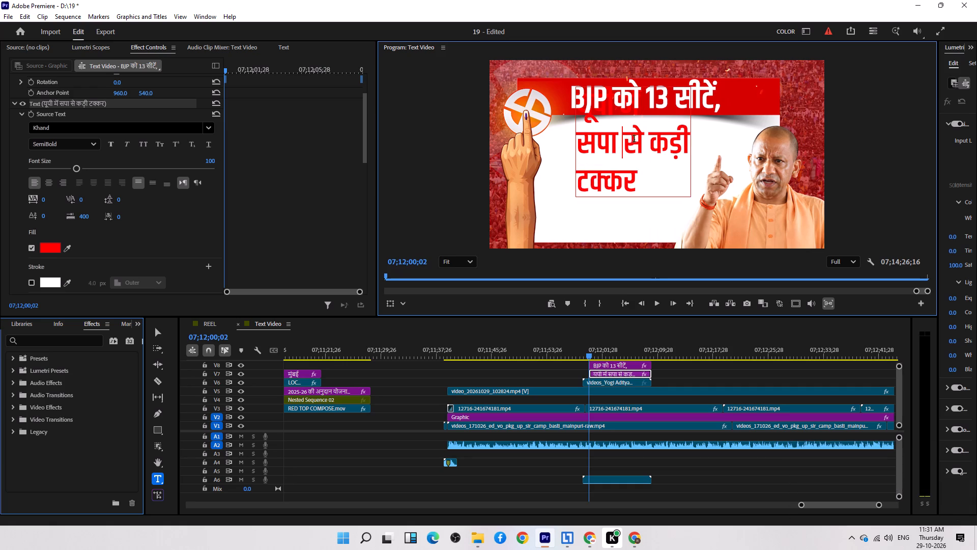
left_click(651, 139)
key("BackSpace")
key("Return")
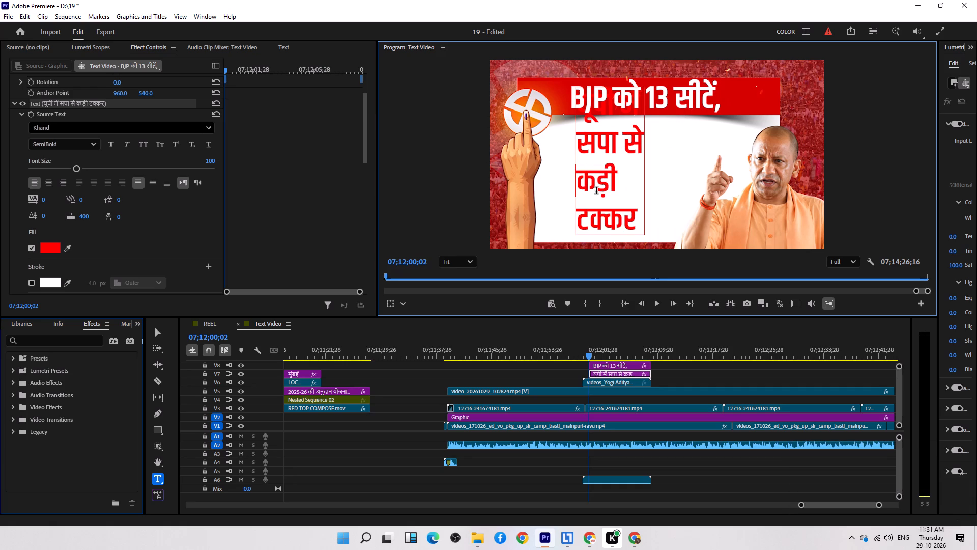
left_click(579, 220)
key("BackSpace")
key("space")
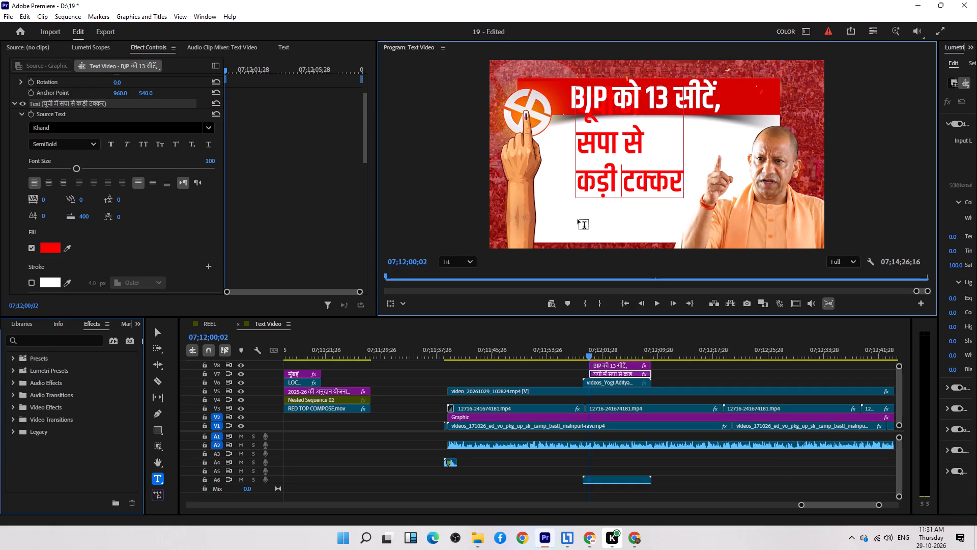
Centre-align the three-line red text.
left_click(52, 185)
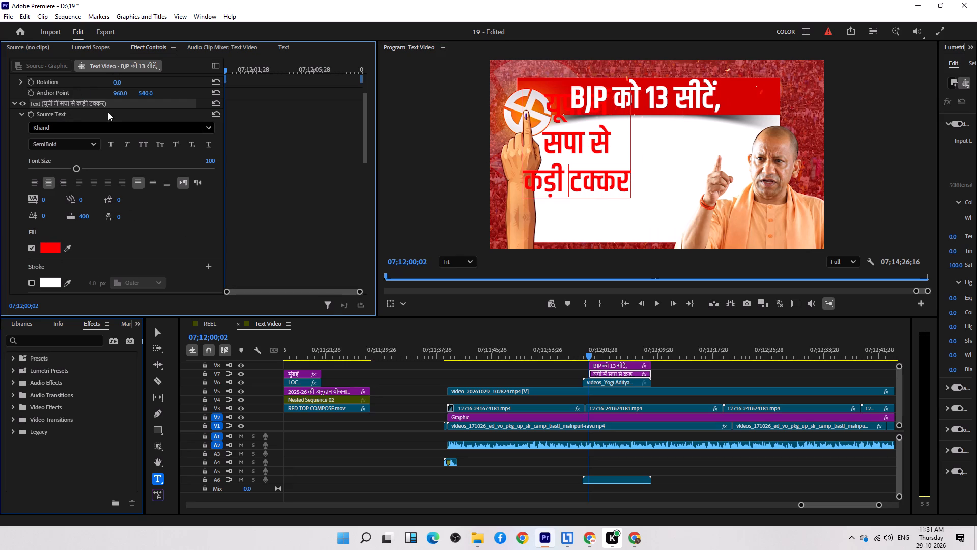
Move the red text block down and right, away from the hand graphic and into the white panel.
left_click(154, 332)
left_click_drag(561, 150, 584, 161)
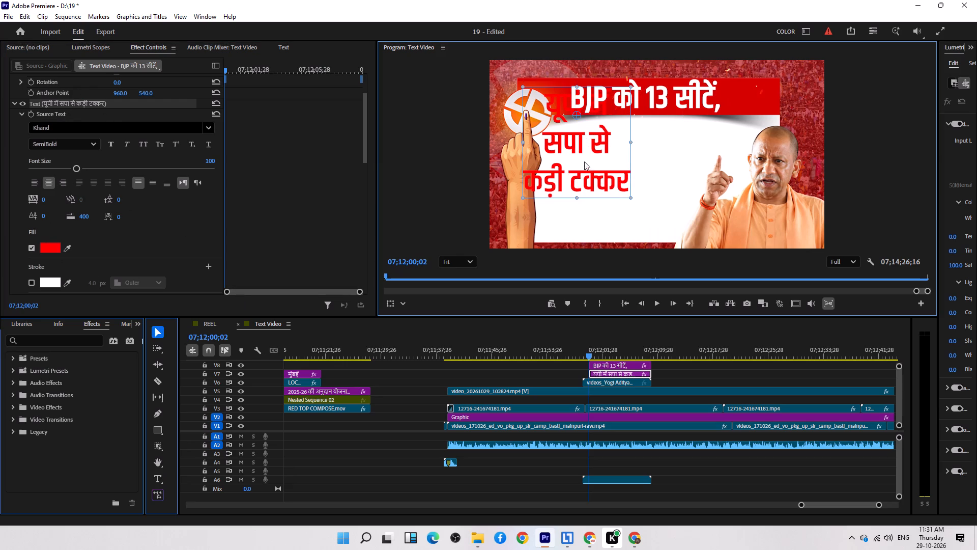
Position the three-line red text inside the white panel, between the raised hand and Yogi, and deselect it.
left_click_drag(584, 161, 603, 176)
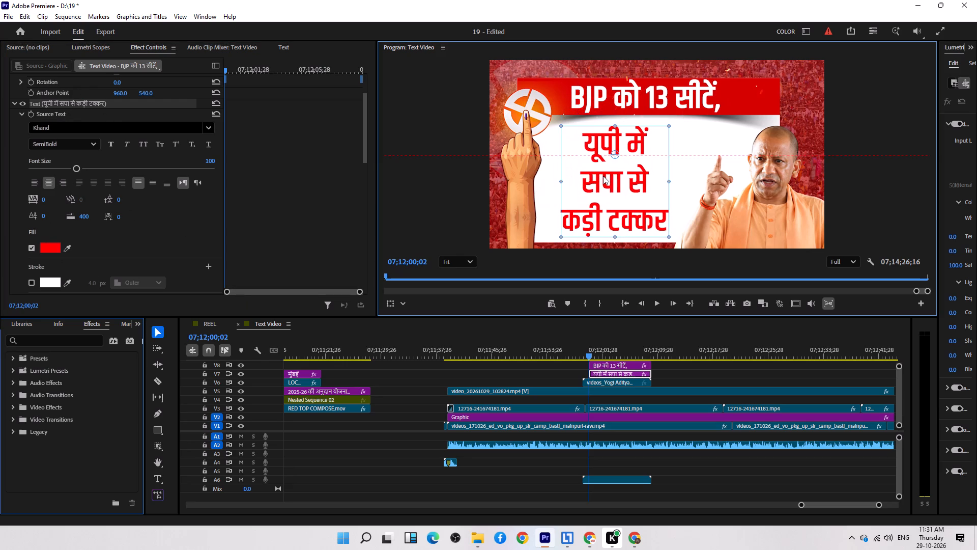
left_click_drag(603, 176, 606, 178)
left_click(683, 368)
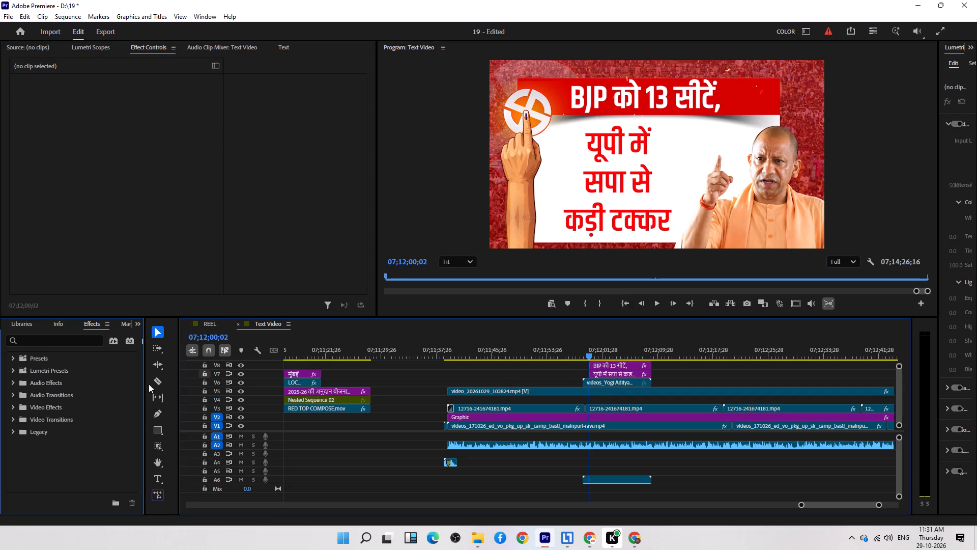
Find the Whip video transition and apply it to the start of the "BJP को 13 सीटें," text clip.
double_click(48, 347)
left_click(44, 342)
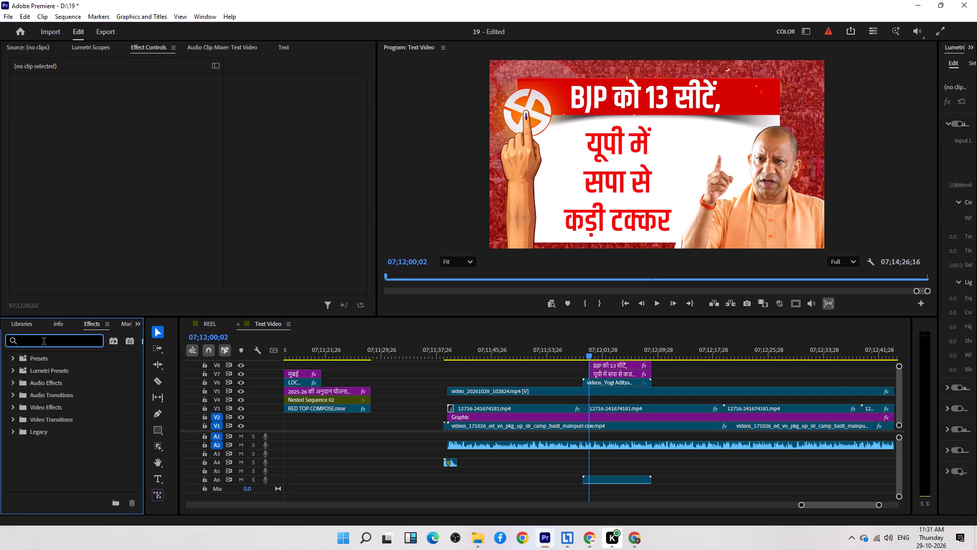
type("whip")
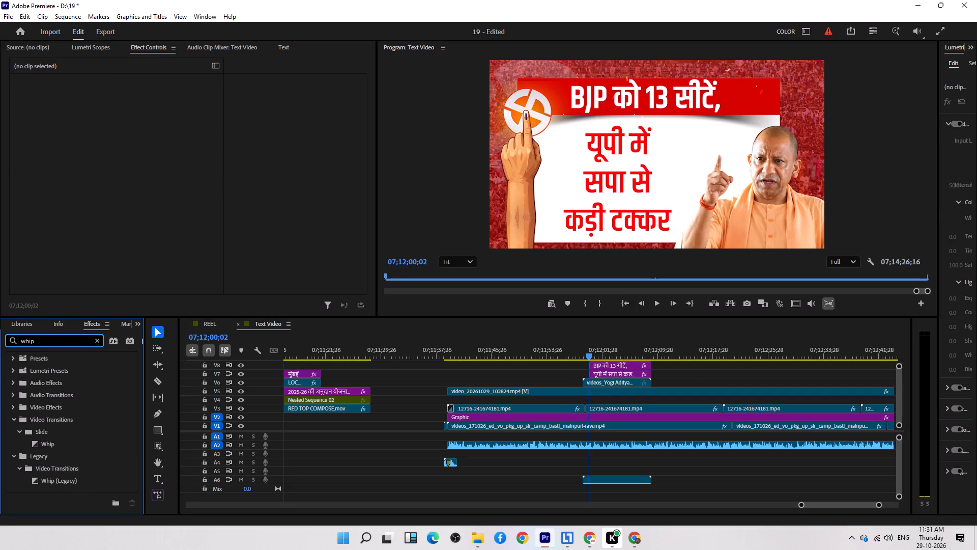
left_click_drag(62, 448, 589, 359)
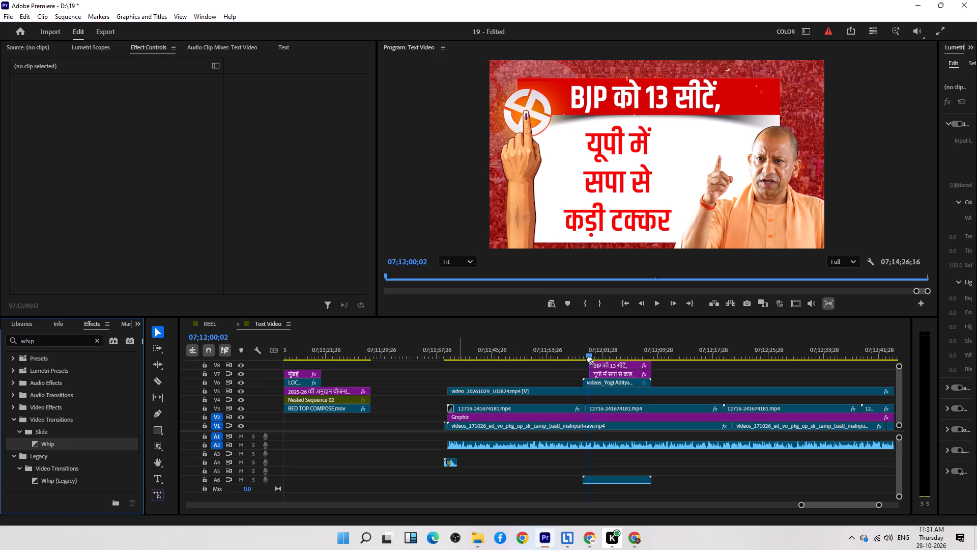
left_click_drag(589, 359, 591, 364)
Apply the Whip (Legacy) transition to the start of the red text clip.
left_click_drag(63, 480, 448, 396)
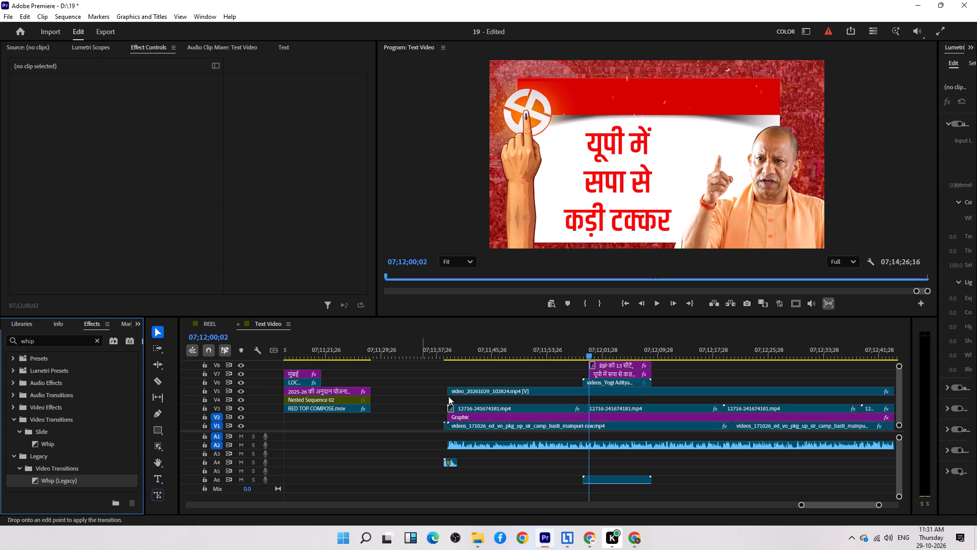
left_click_drag(448, 396, 592, 372)
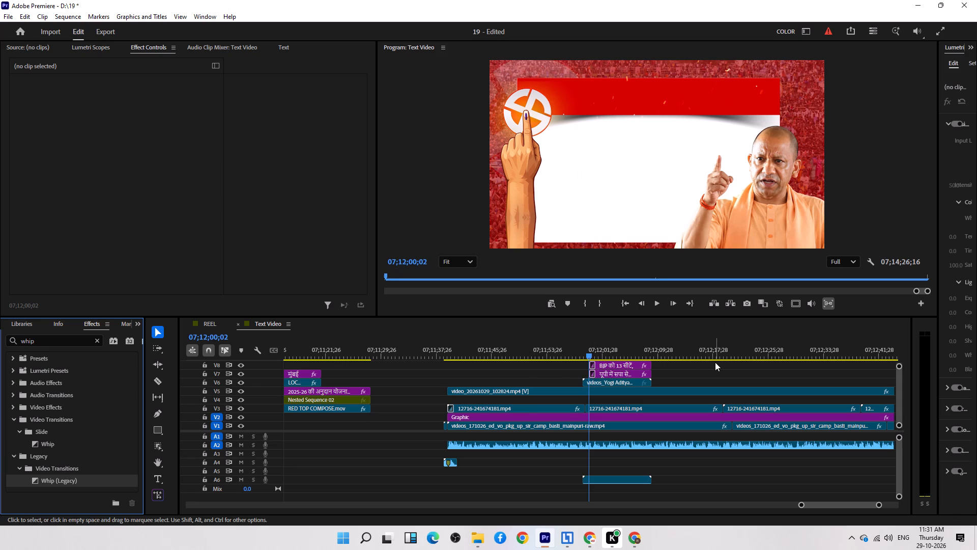
Play back the title section to check the text animation and find where the graphic should end.
left_click(715, 362)
key("space")
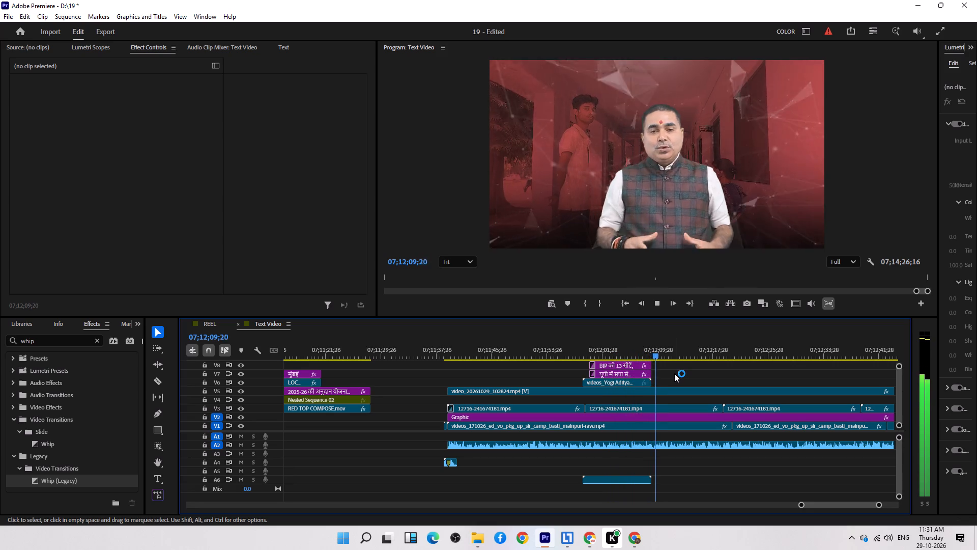
key("space")
left_click_drag(654, 348, 650, 348)
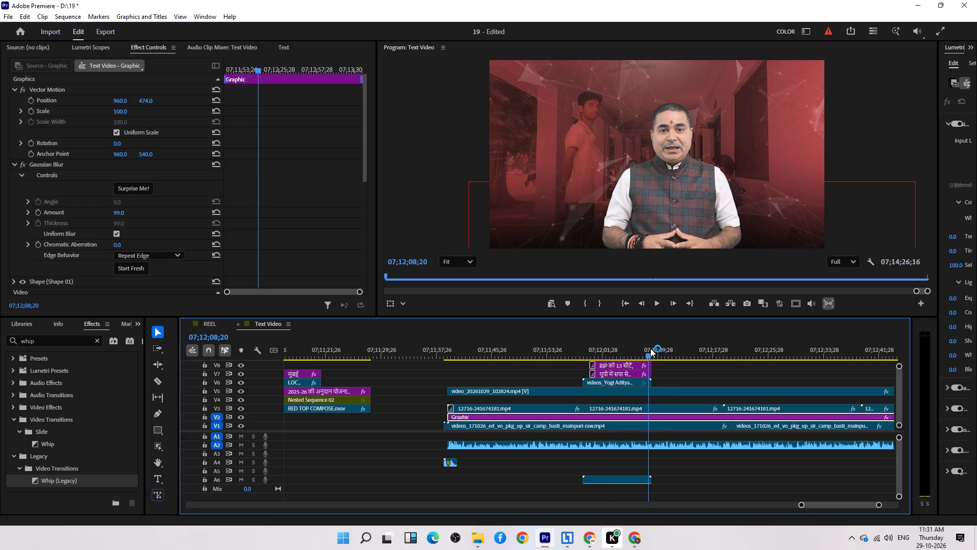
left_click_drag(650, 348, 634, 359)
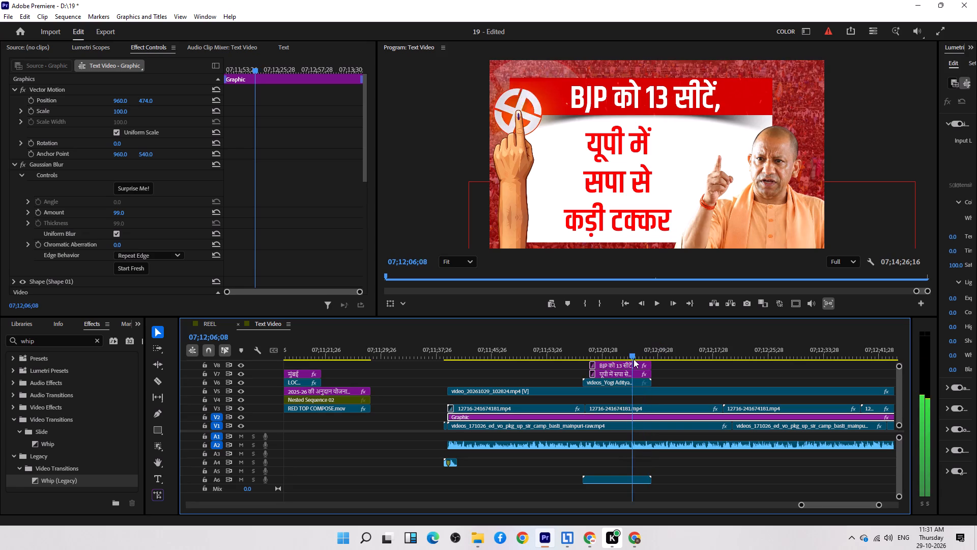
left_click_drag(634, 359, 621, 365)
key("space")
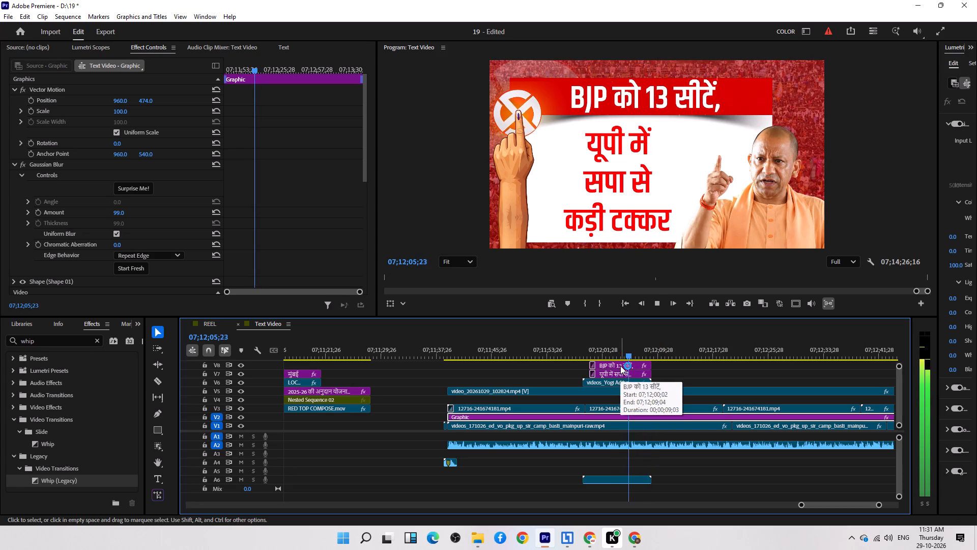
key("space")
key("space")
key("space")
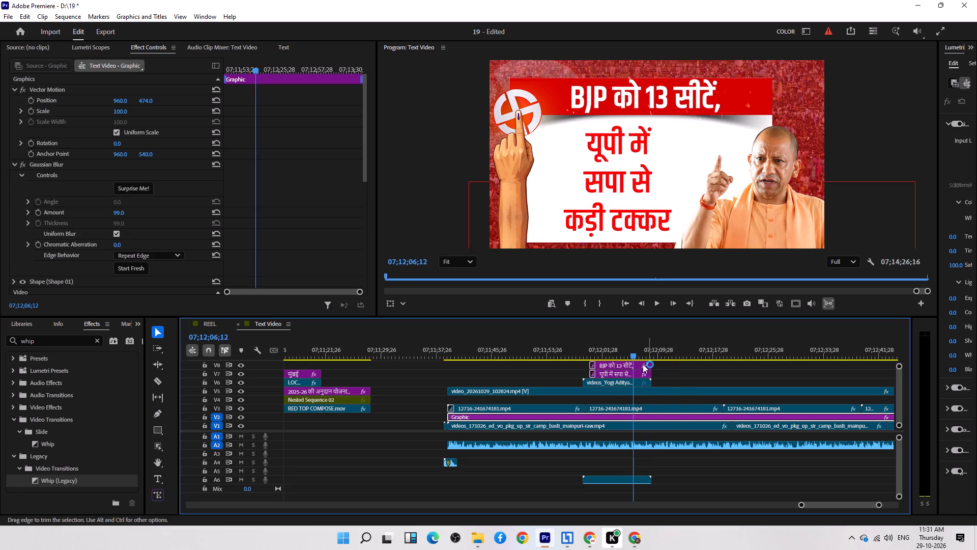
Cut both text clips and the Yogi clip at 07;12;06;01 and delete the parts after the cut.
left_click(633, 354)
left_click_drag(669, 360, 661, 370)
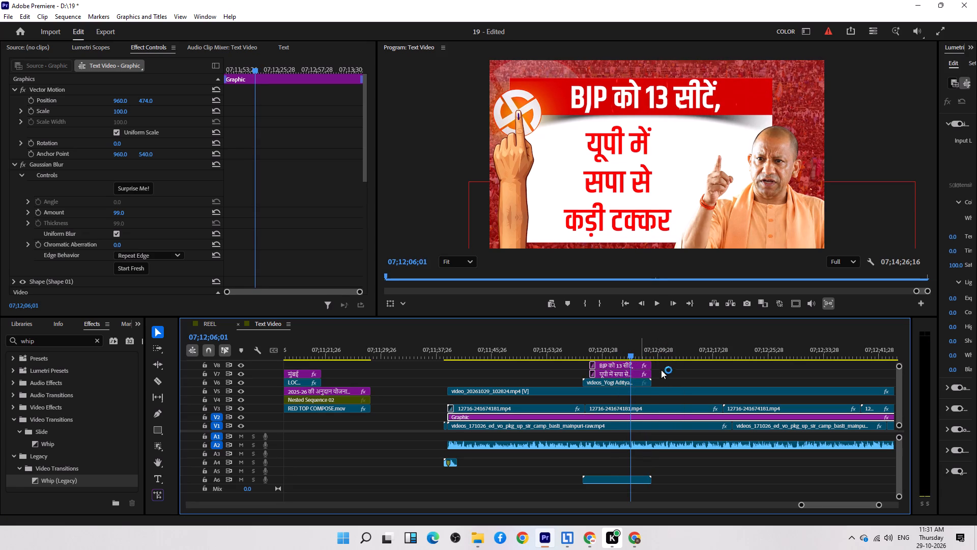
left_click_drag(661, 370, 657, 372)
left_click_drag(671, 368, 650, 381)
key("z")
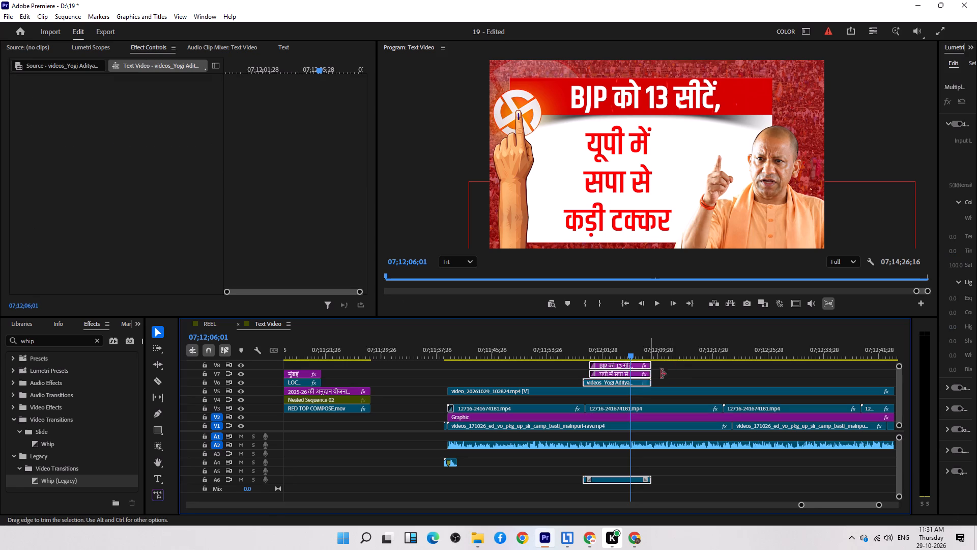
left_click_drag(679, 366, 649, 380)
key("Delete")
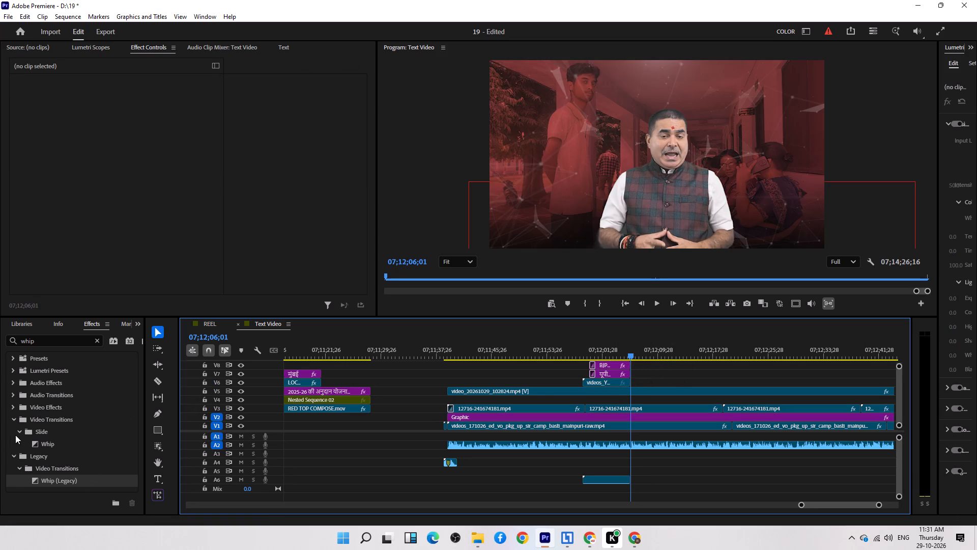
Clear the effects search, locate Flash among the Lights & Blurs video transitions, and apply it to the Yogi clip's end.
left_click(13, 409)
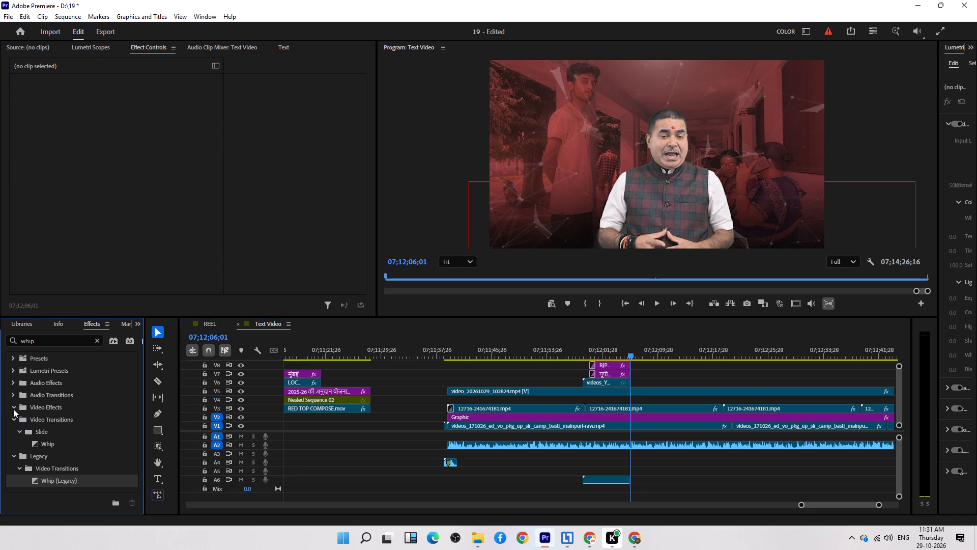
left_click(13, 421)
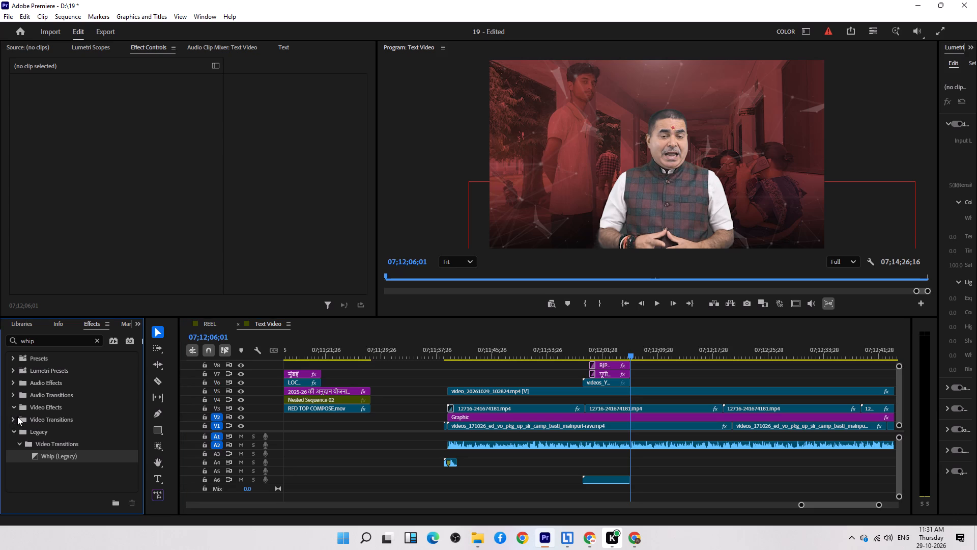
left_click(18, 445)
left_click(10, 421)
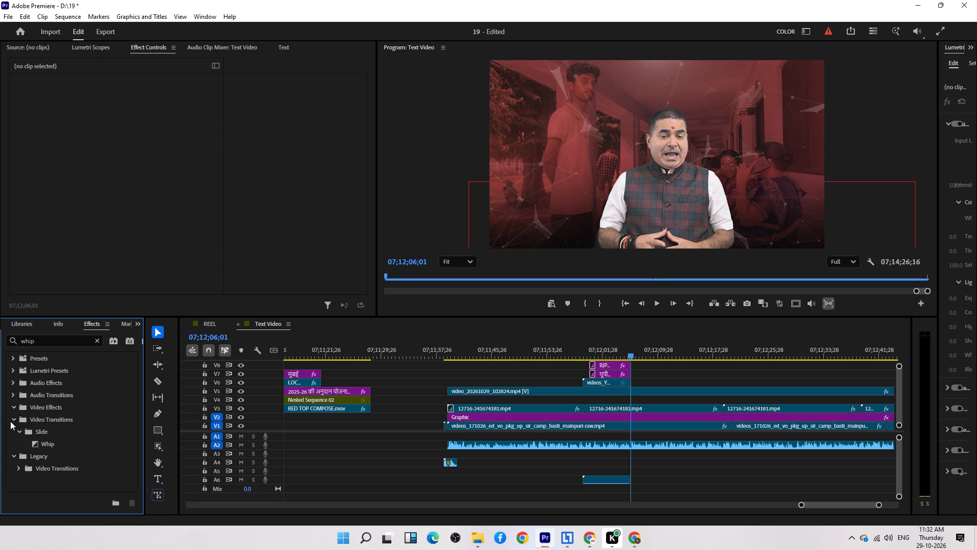
left_click(10, 420)
left_click(95, 343)
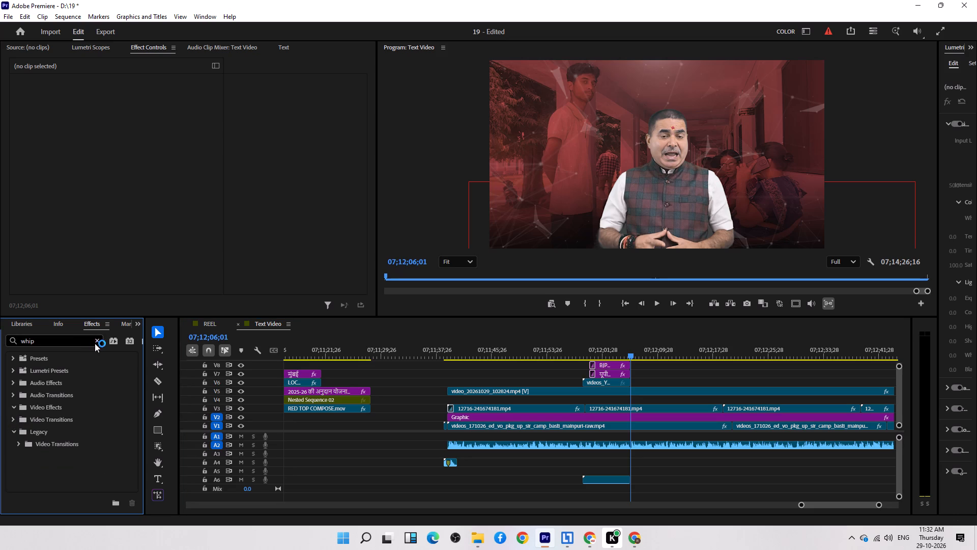
left_click(14, 429)
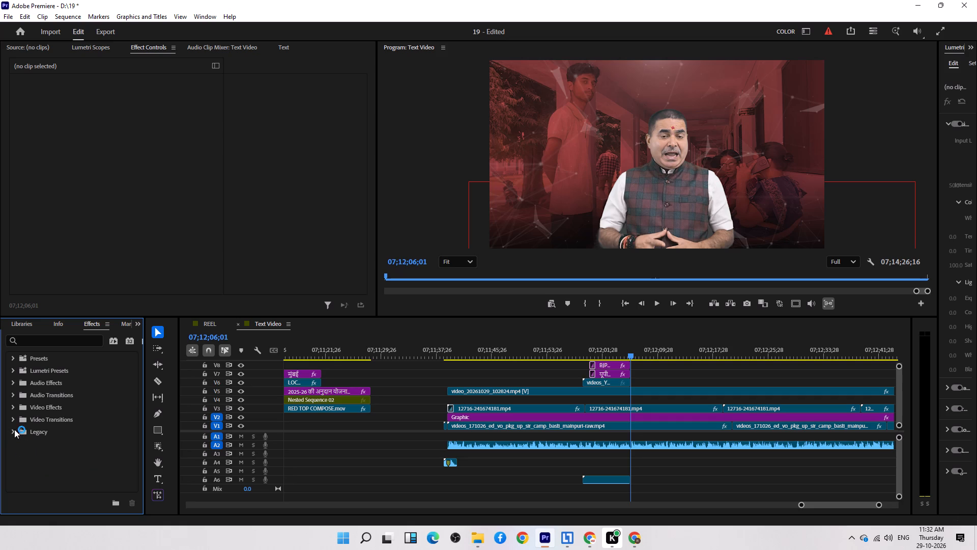
left_click(15, 418)
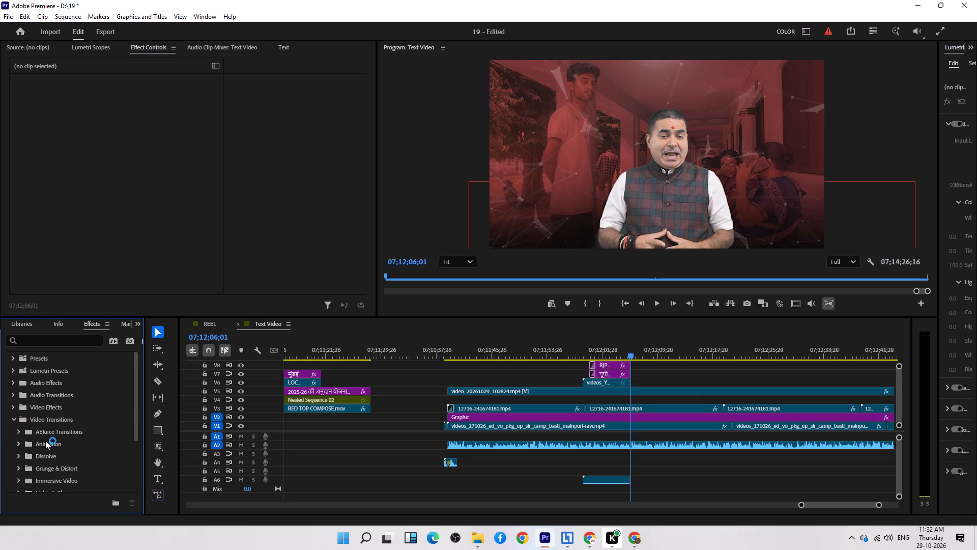
scroll(45, 441, "down", 5)
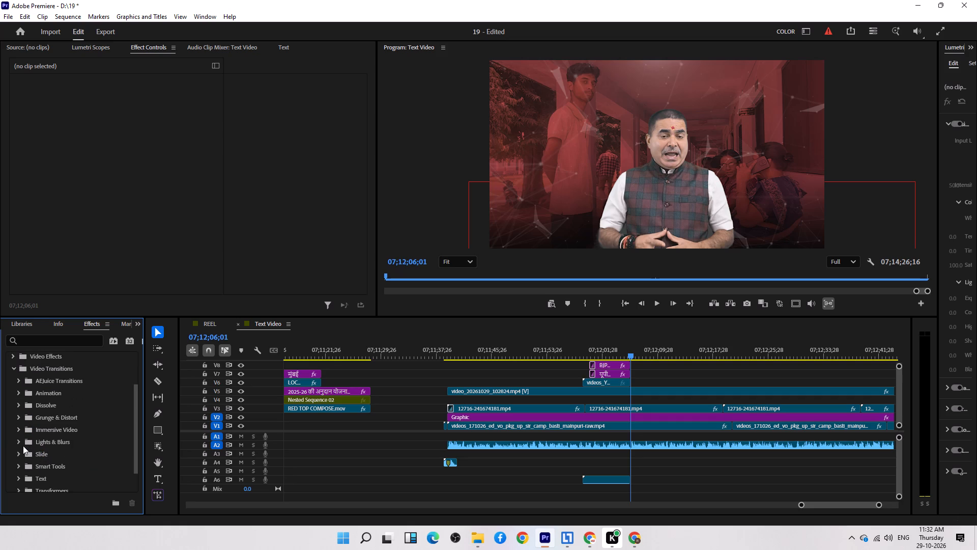
left_click(21, 444)
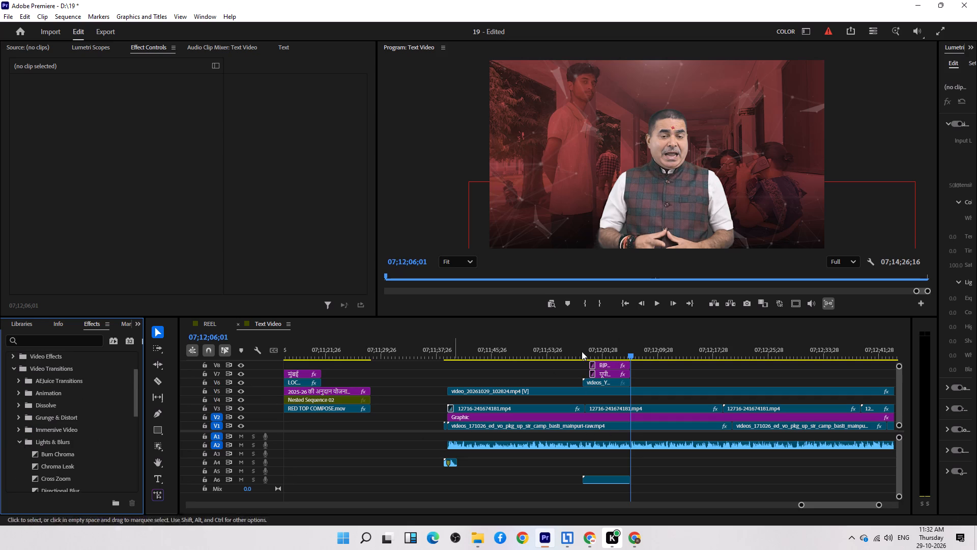
scroll(78, 461, "down", 2)
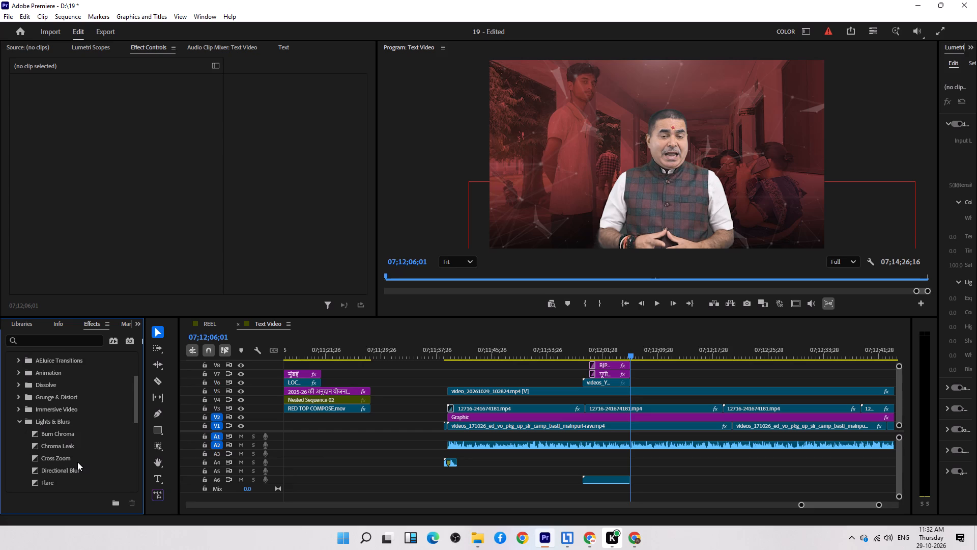
scroll(77, 462, "down", 2)
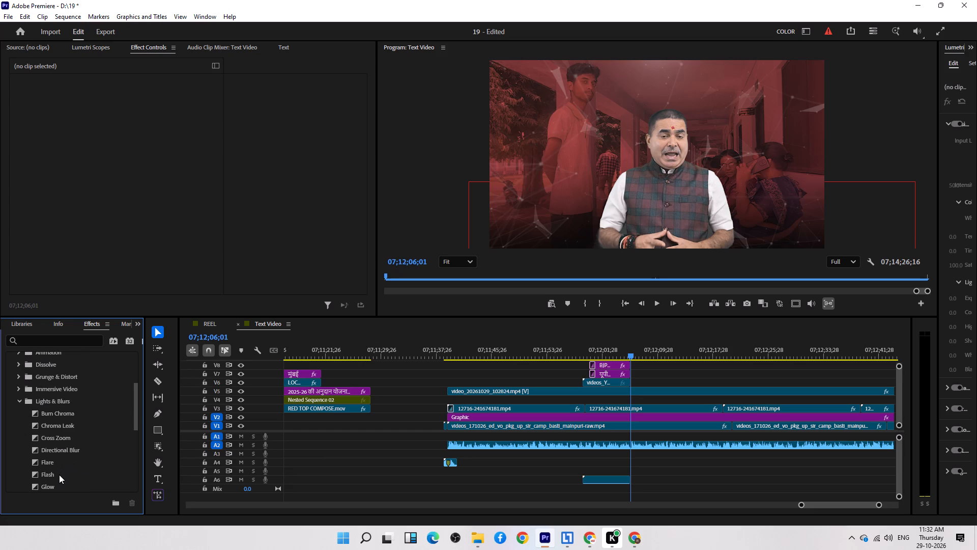
left_click_drag(53, 475, 625, 383)
Scrub through the end of the Yogi clip to preview the Flash transition against the text clips.
left_click_drag(630, 356, 625, 358)
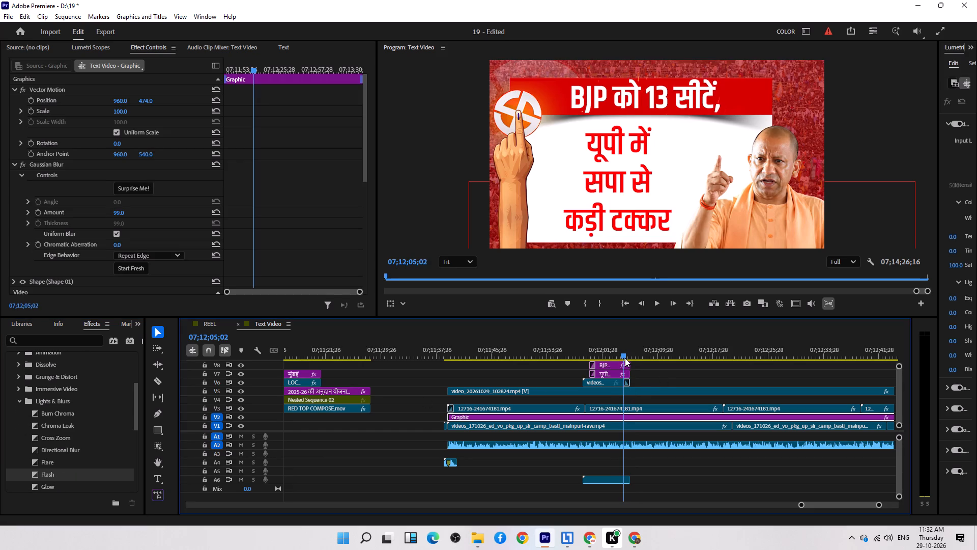
left_click_drag(625, 358, 627, 366)
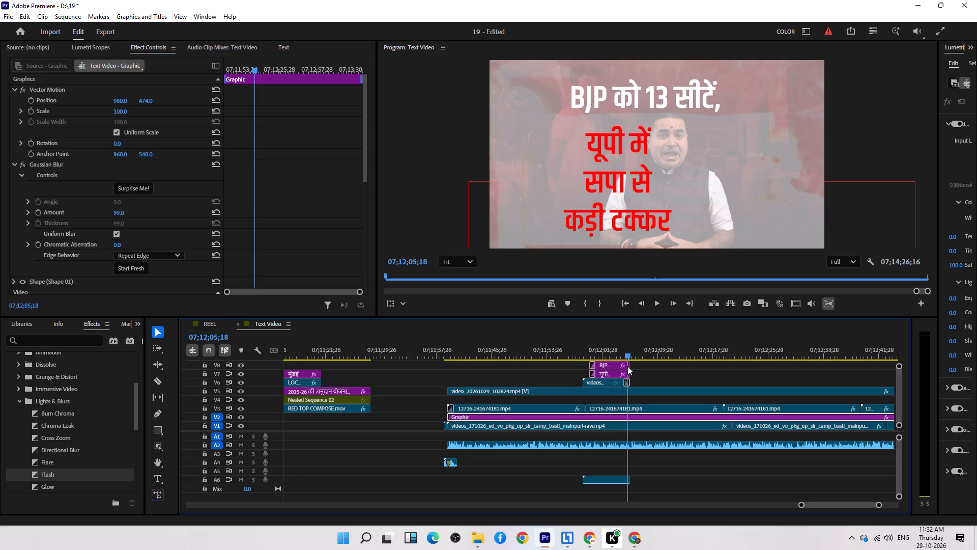
left_click_drag(627, 366, 626, 372)
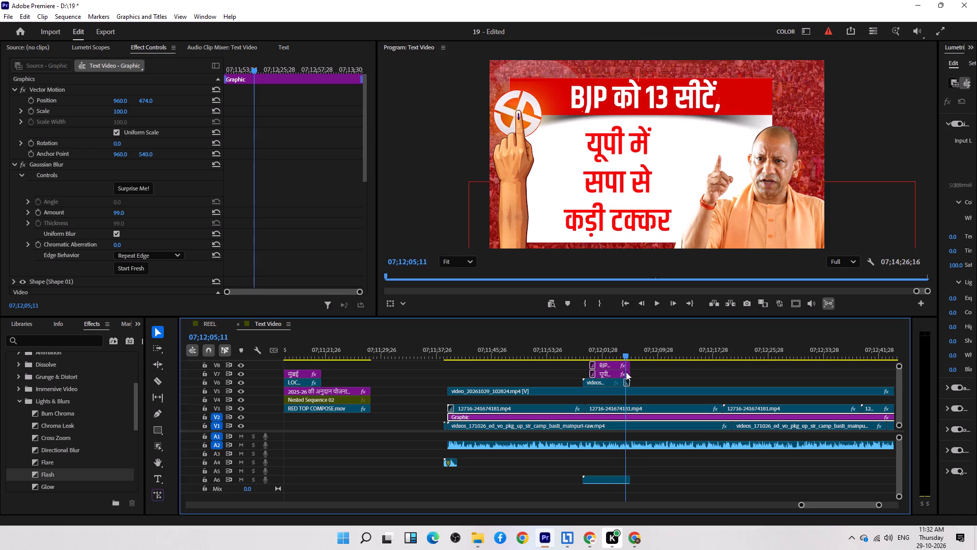
Undo the Flash transition and apply the Light Leak transition to the end of the Yogi clip instead.
left_click_drag(626, 372, 624, 377)
key("ctrl+z")
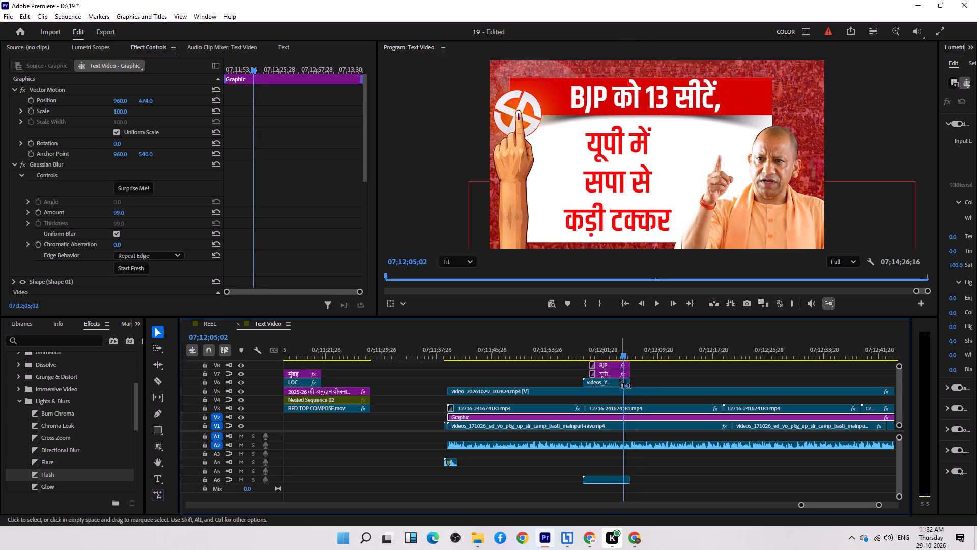
scroll(101, 464, "down", 4)
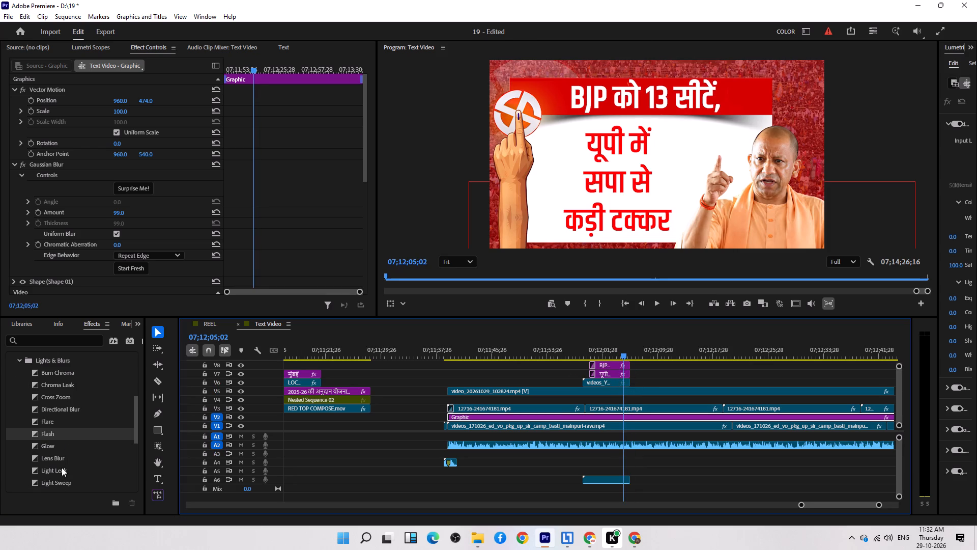
left_click_drag(62, 468, 627, 377)
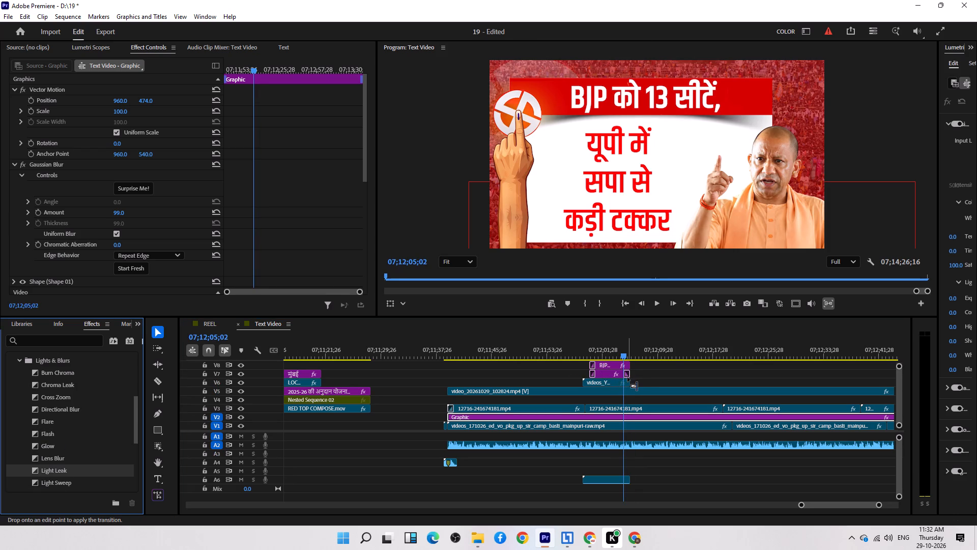
left_click_drag(627, 377, 627, 381)
Scrub through the end of the Yogi clip to preview the Light Leak transition against the text clips.
left_click_drag(622, 358, 625, 358)
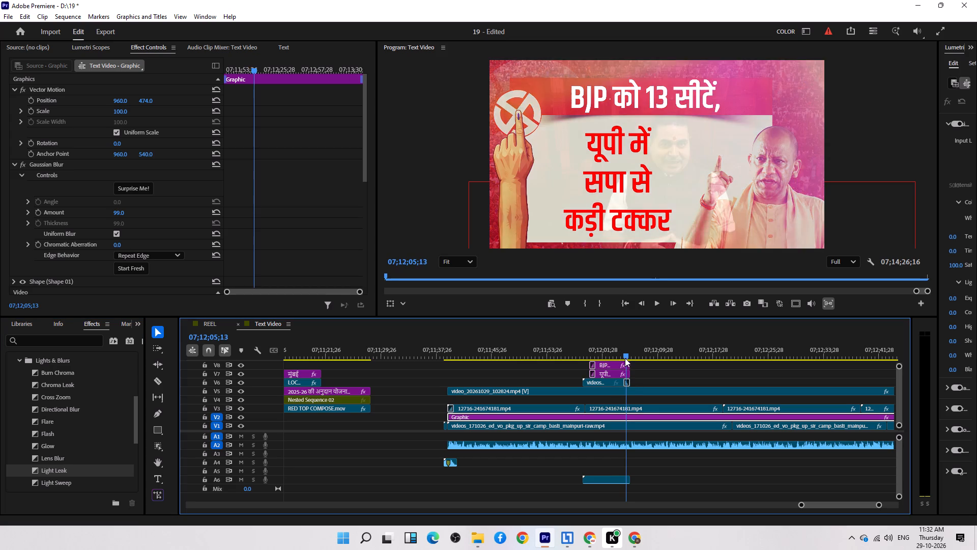
left_click_drag(625, 358, 627, 372)
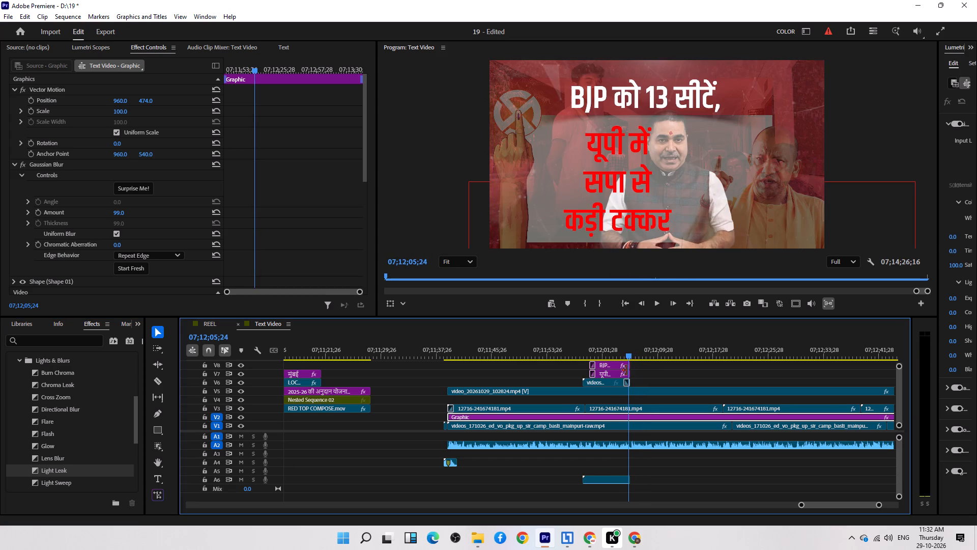
key("equal")
key("equal")
key("equal")
key("equal")
key("equal")
left_click_drag(583, 349, 568, 353)
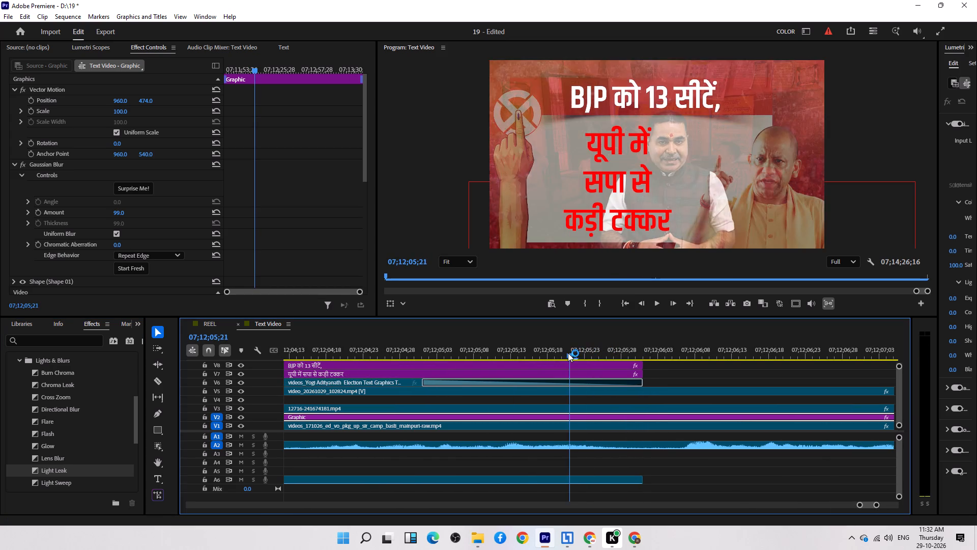
left_click_drag(568, 353, 512, 364)
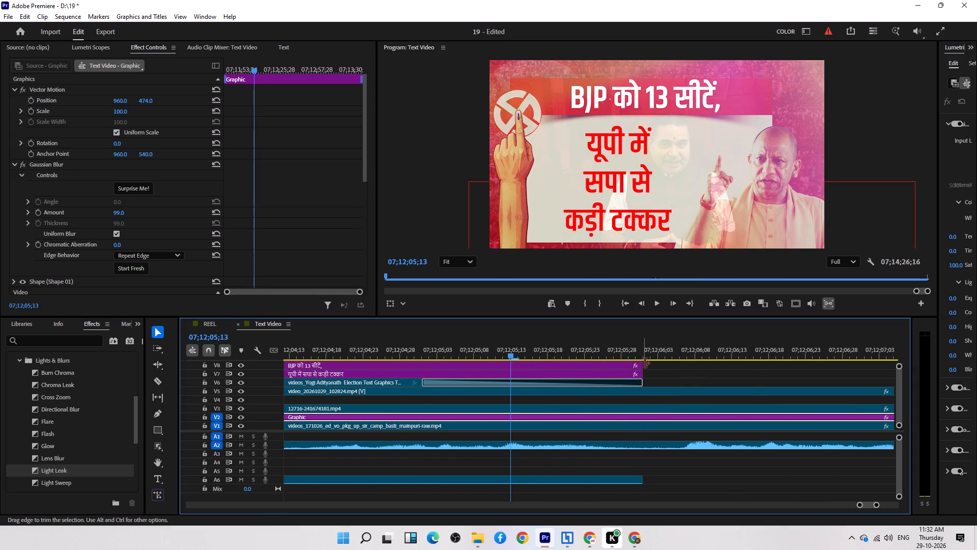
Apply the default transition to the ends of both text clips.
right_click(645, 363)
left_click(672, 427)
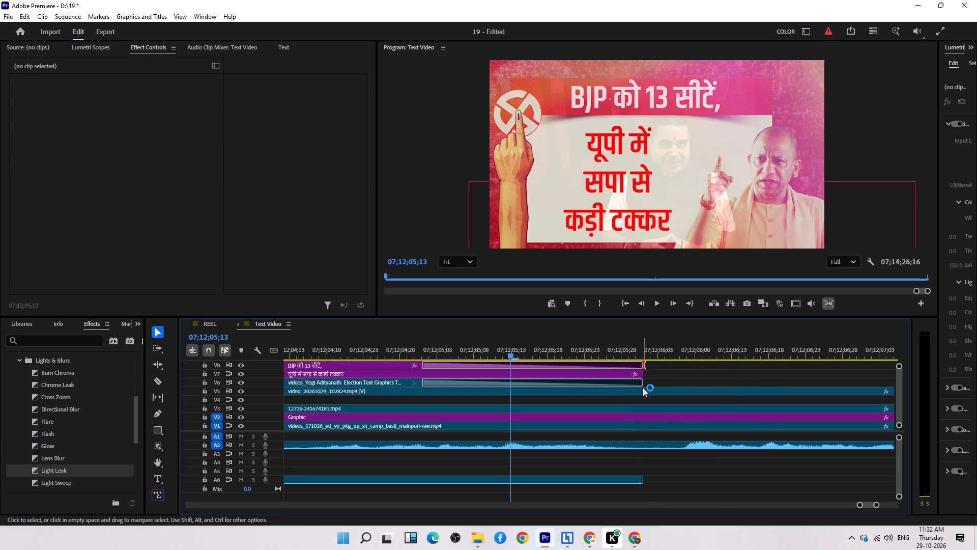
right_click(643, 376)
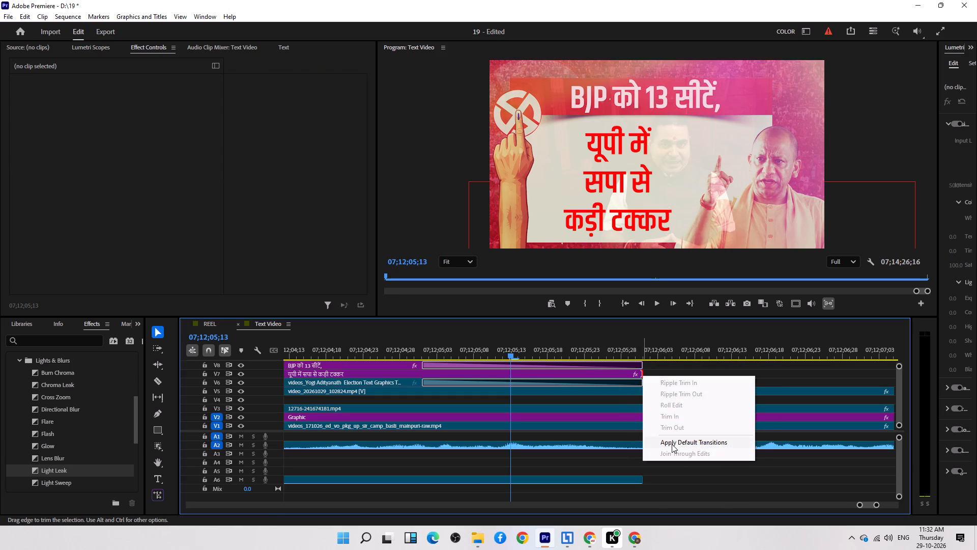
left_click(672, 442)
Play back the end of the title graphic to check how the text and Yogi clip fade out.
key("space")
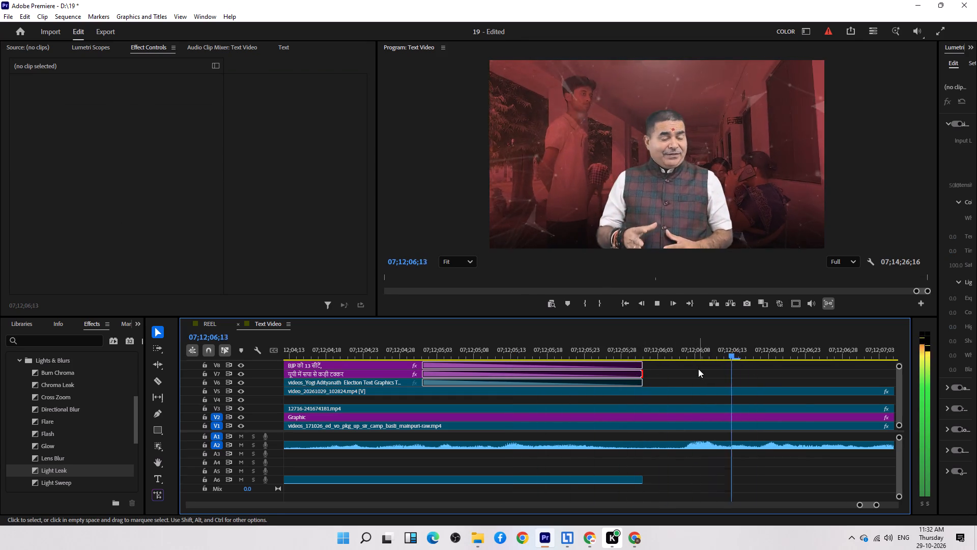
key("space")
key("space")
key("space")
key("space")
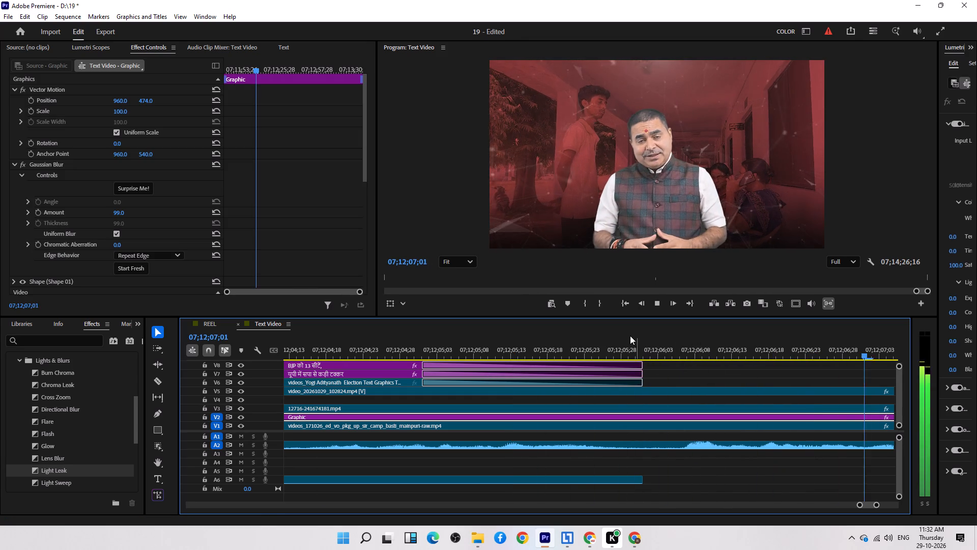
left_click_drag(628, 336, 623, 338)
key("space")
scroll(635, 380, "up", 4)
key("minus")
key("minus")
key("minus")
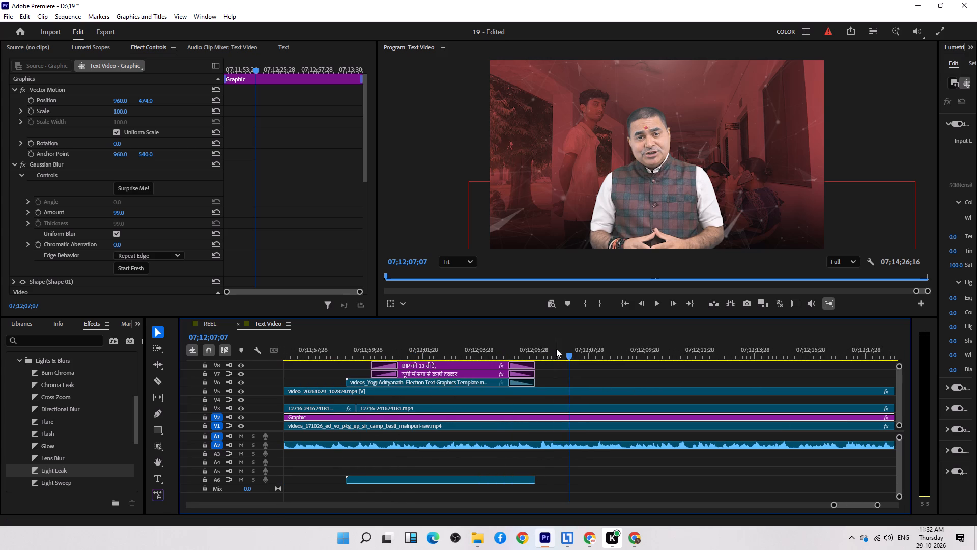
Trim the ends of both text clips about 6 frames ahead of the Yogi clip's end.
left_click(527, 346)
key("equal")
key("equal")
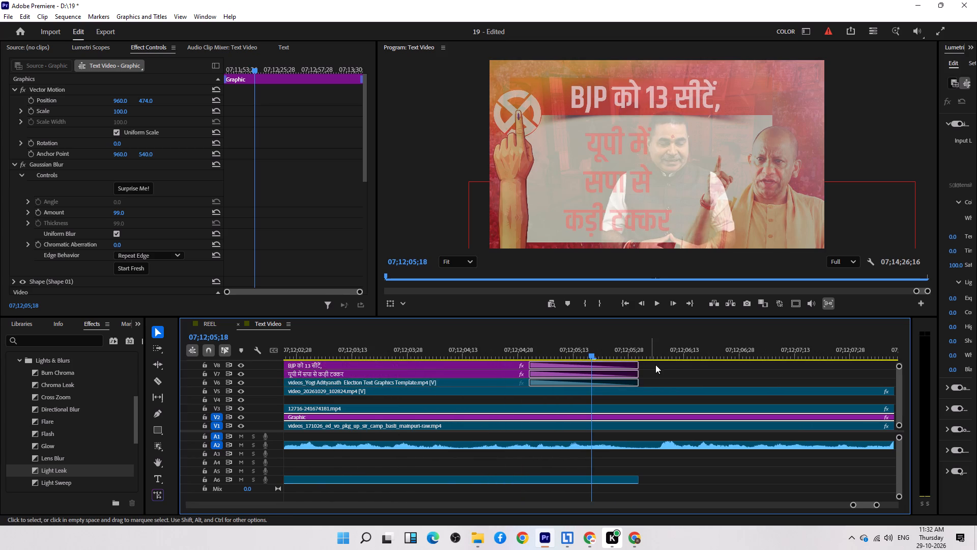
left_click_drag(662, 365, 636, 374)
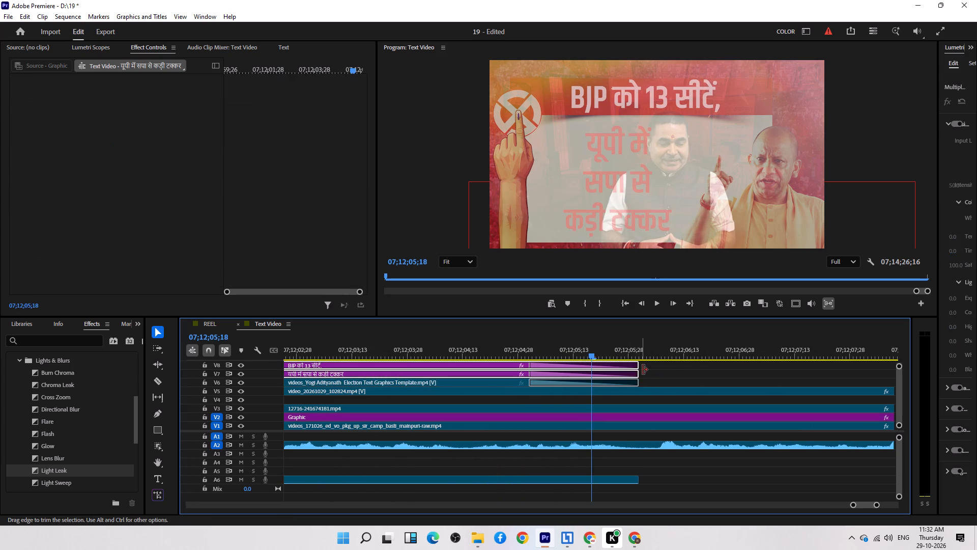
left_click_drag(639, 370, 617, 377)
left_click(668, 369)
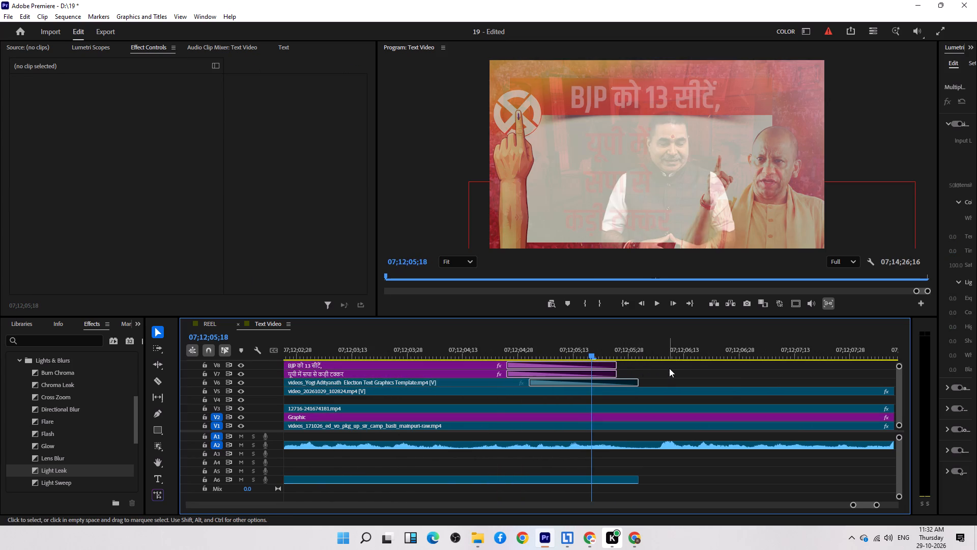
Play back the retimed graphic exit and parts of the anchor footage after it, including around 07;12;23;08.
key("space")
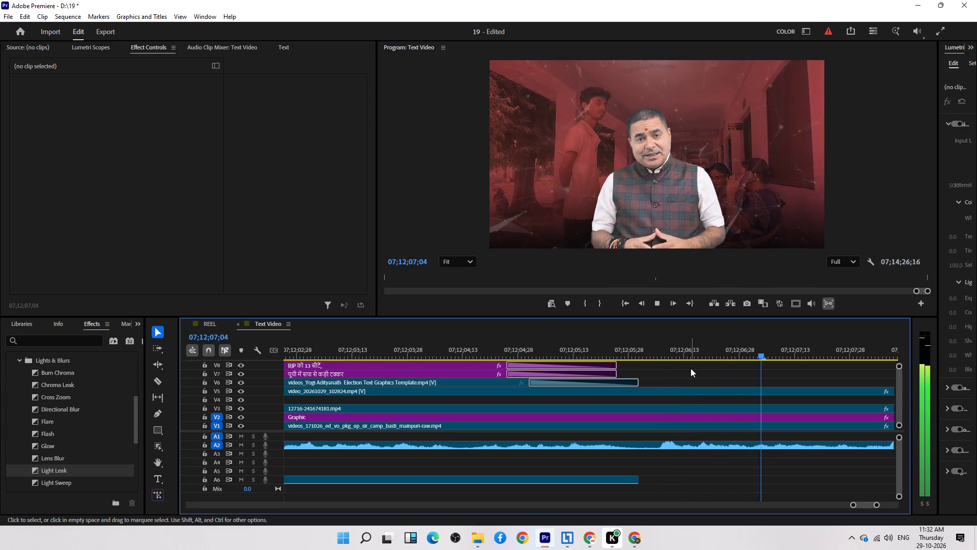
type("---")
key("minus")
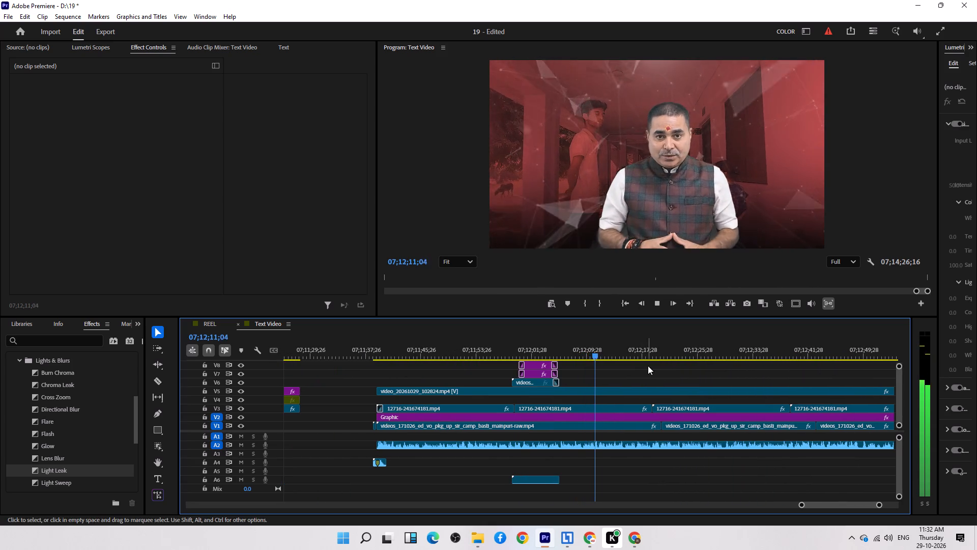
left_click(679, 350)
key("minus")
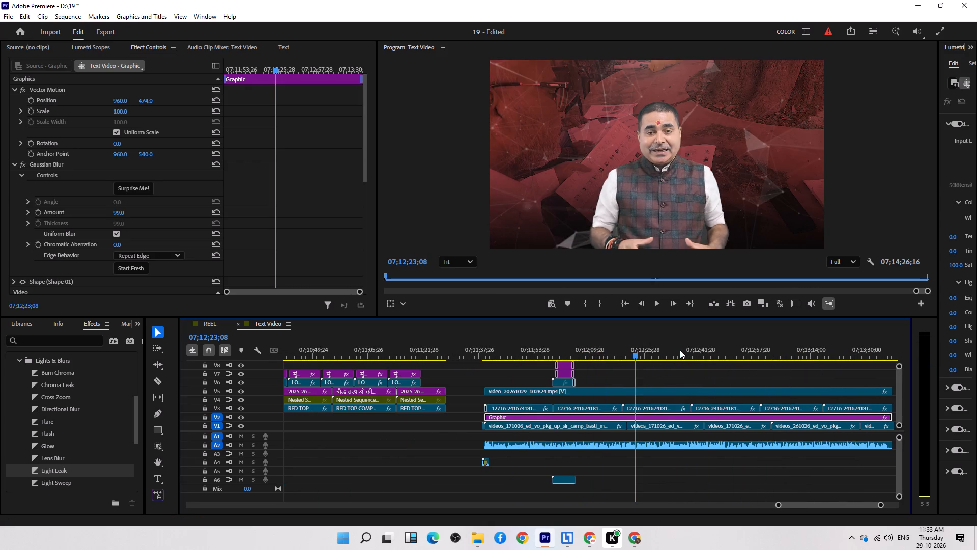
key("space")
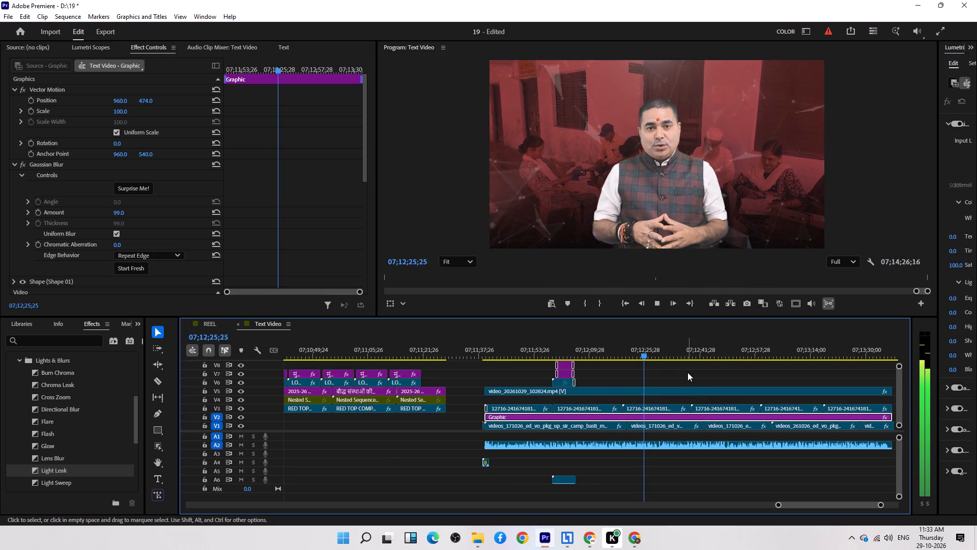
key("space")
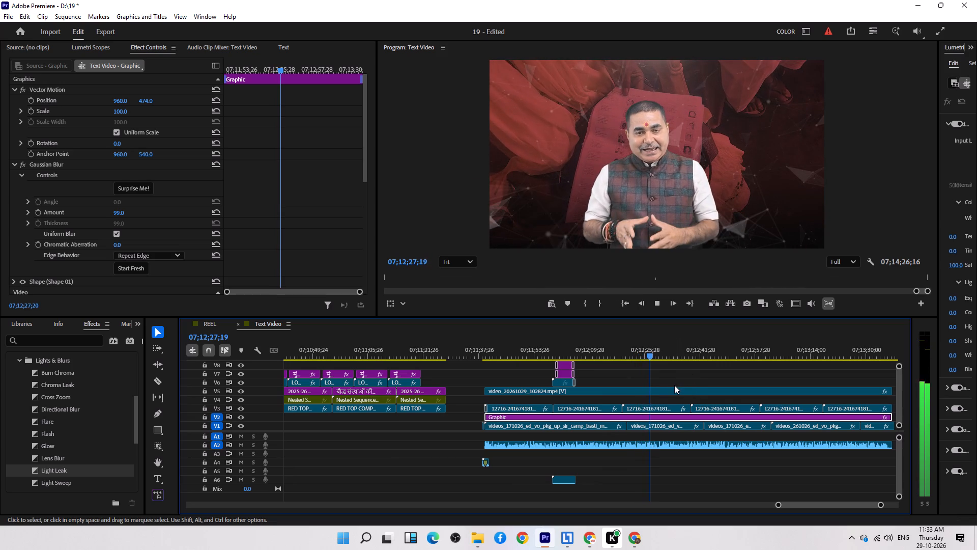
Duplicate the first Buddhist-institutions lower third (headline, Nested Sequence 02, RED TOP COMPOSE) above the anchor clip near 07;11;39;15.
key("Up")
key("Up")
key("Up")
key("Down")
scroll(480, 398, "up", 6)
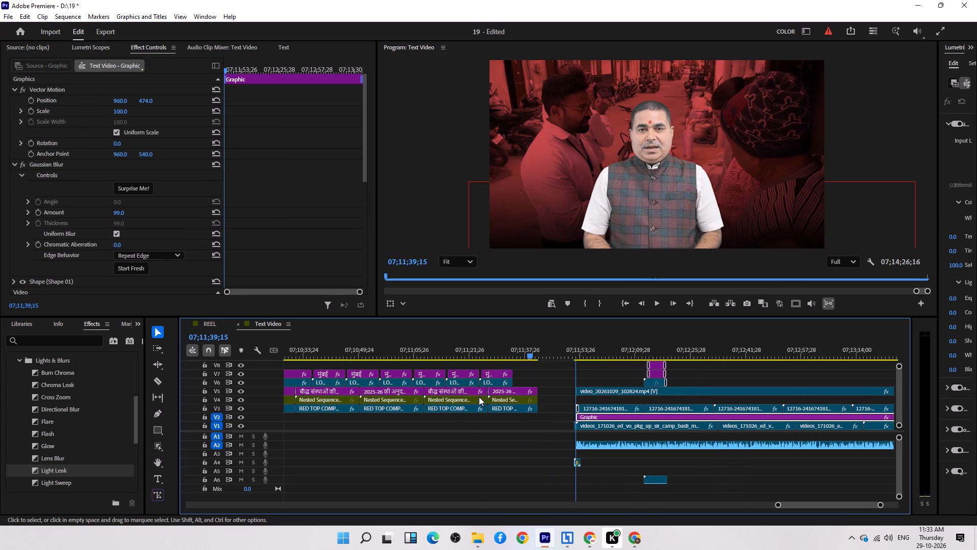
scroll(479, 397, "up", 20)
scroll(479, 397, "up", 14)
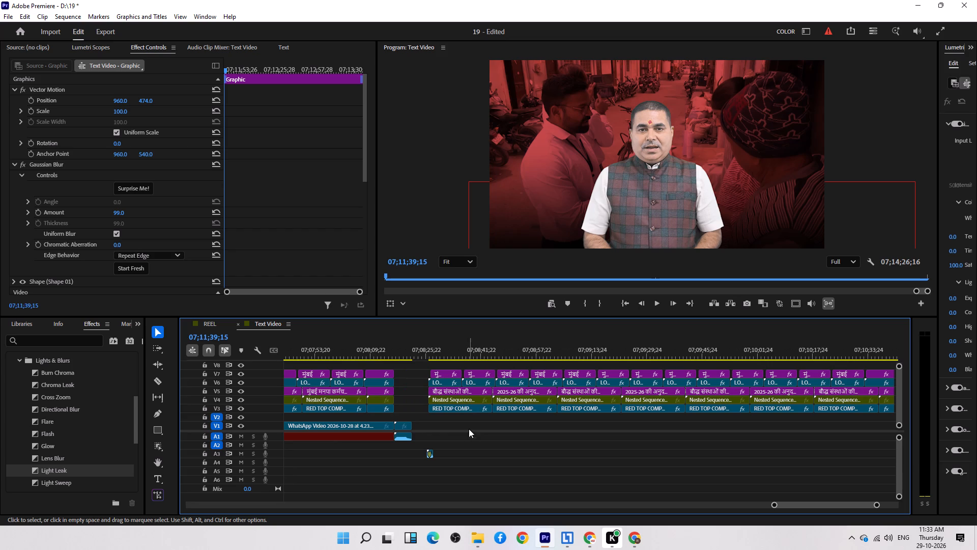
left_click_drag(469, 429, 434, 390)
key("minus")
scroll(464, 404, "down", 8)
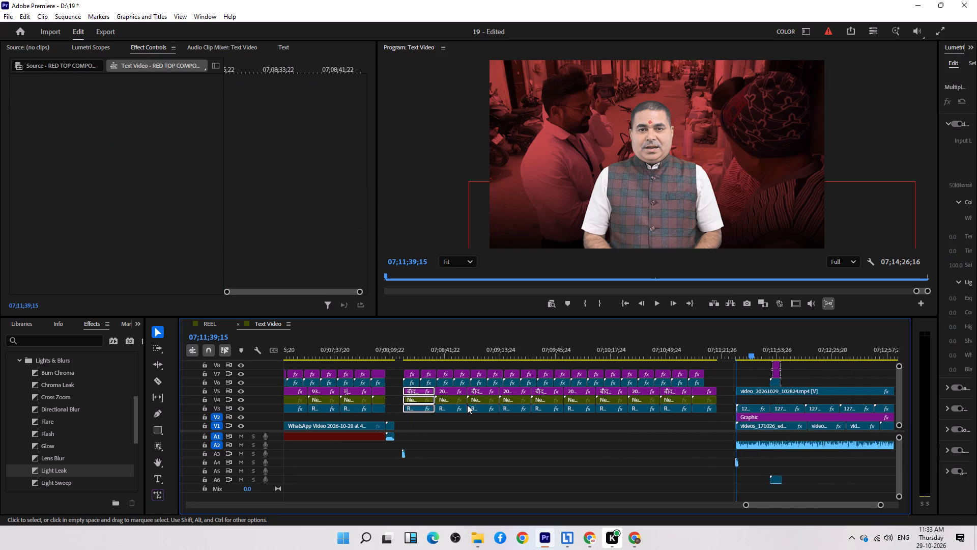
scroll(467, 405, "down", 1)
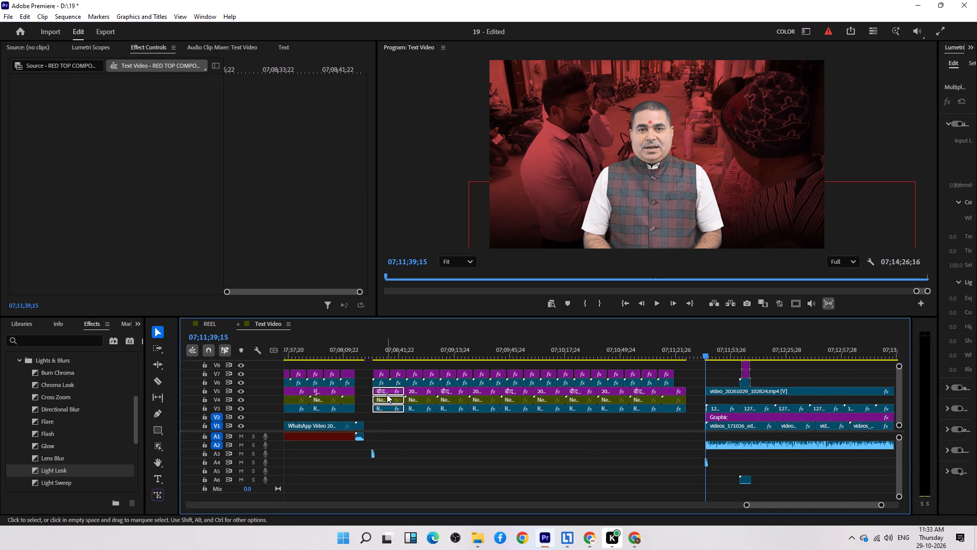
left_click_drag(387, 392, 727, 355, "alt")
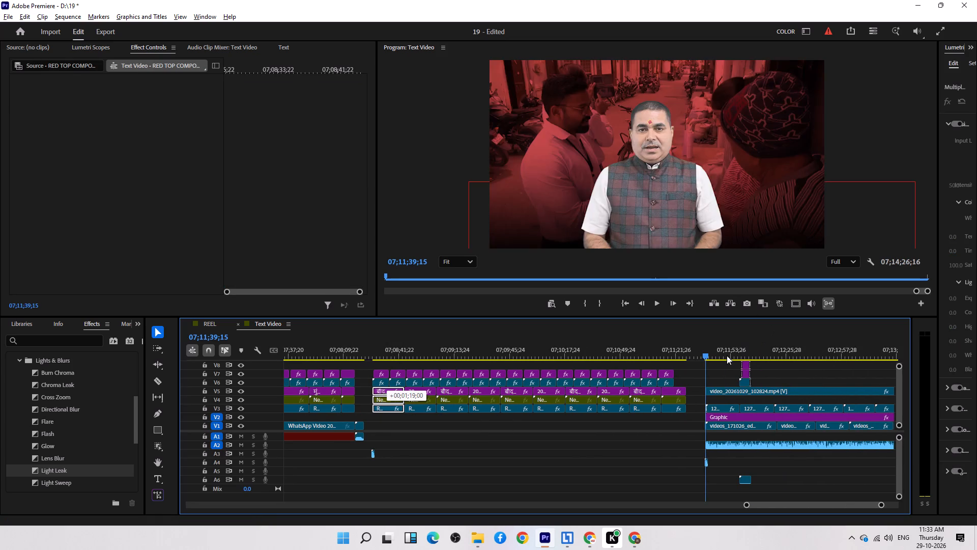
left_click_drag(727, 355, 717, 368, "alt")
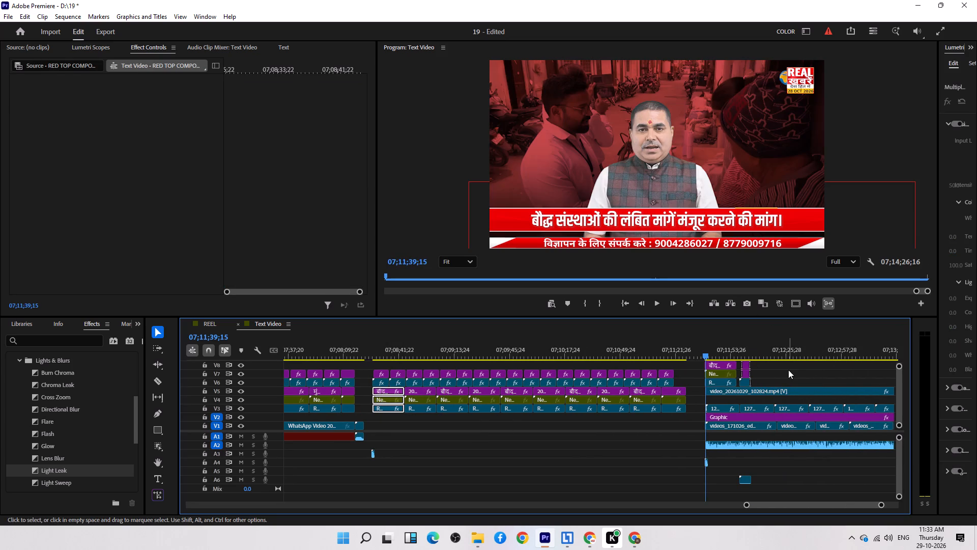
Shorten the copied lower-third clips by about 2 seconds and shift them 15 frames later to start at 07;11;39;15.
left_click(788, 370)
key("equal")
key("equal")
key("equal")
scroll(725, 381, "down", 7)
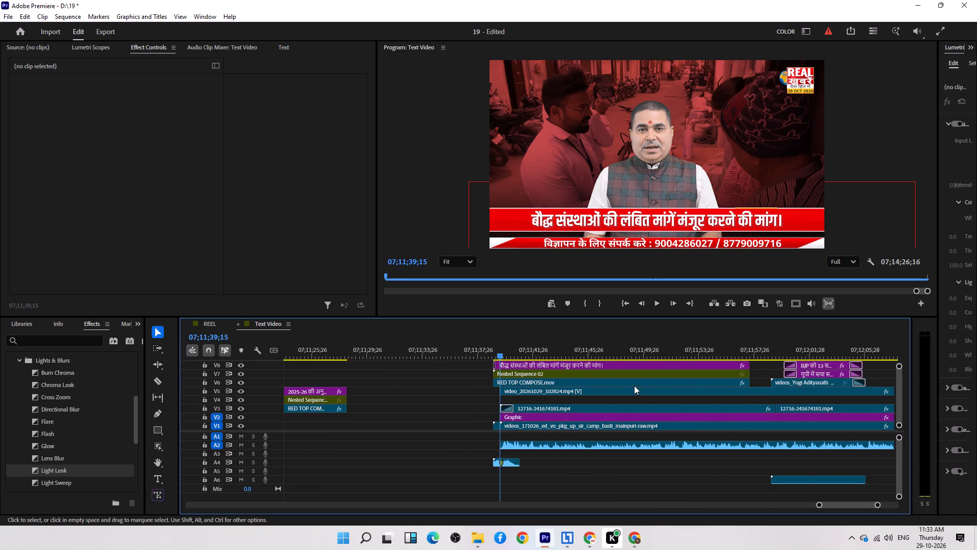
scroll(634, 386, "down", 9)
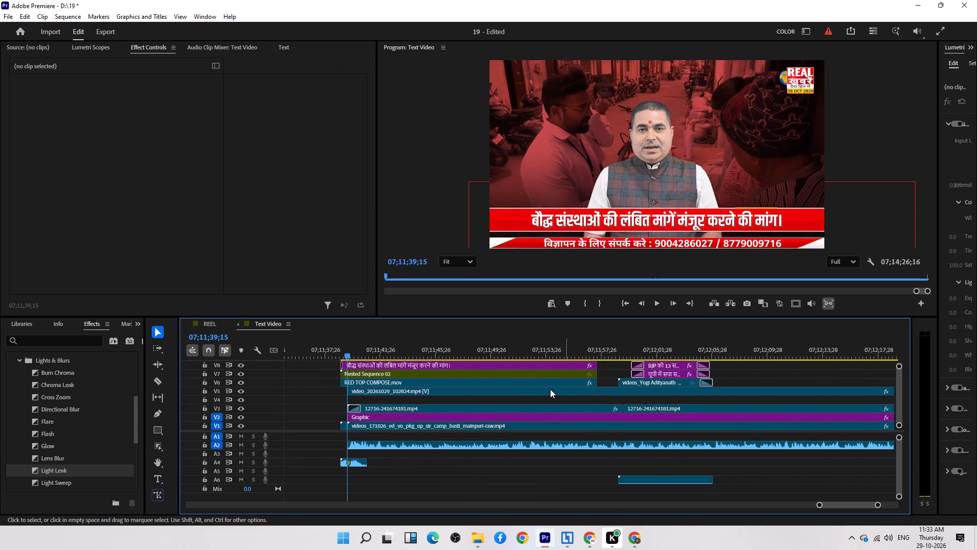
left_click_drag(317, 362, 352, 380)
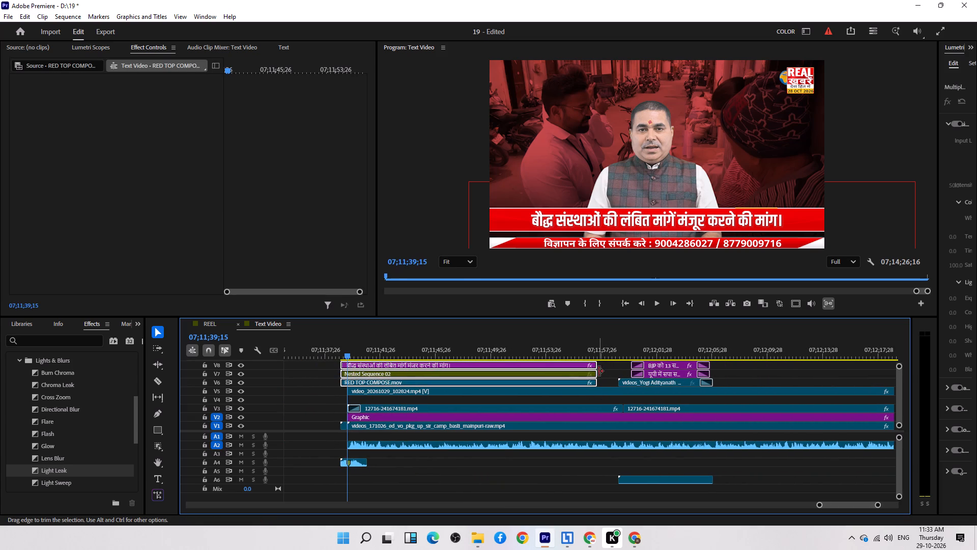
left_click_drag(597, 371, 570, 368)
left_click_drag(513, 364, 538, 364)
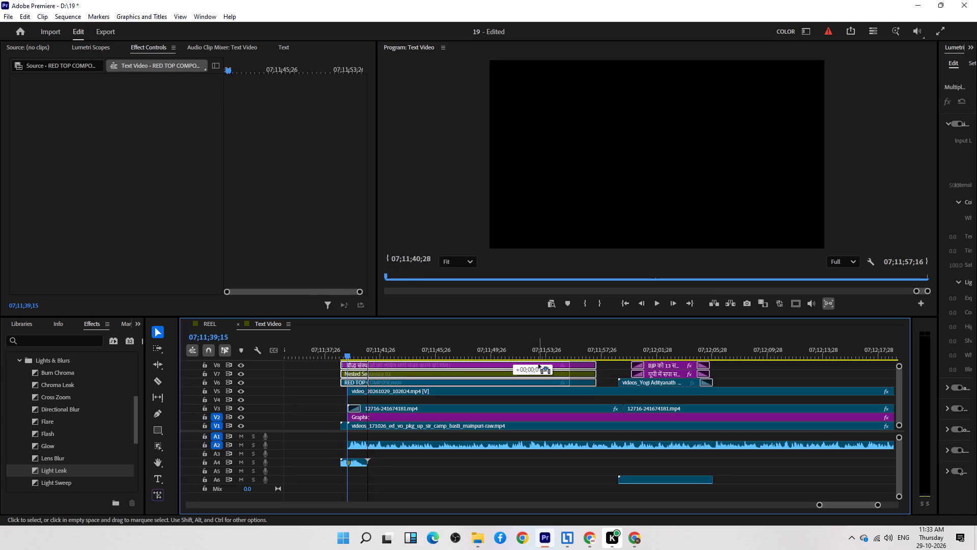
left_click_drag(538, 364, 520, 366)
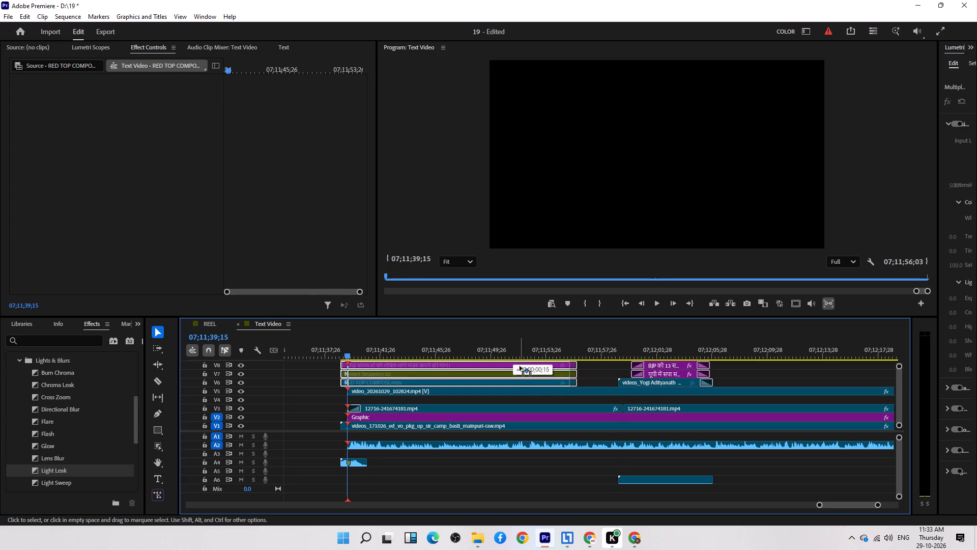
left_click_drag(520, 366, 520, 366)
Extend the ends of the three copied lower-third clips to just before the Yogi clip and check the headline around 07;11;48;24.
left_click_drag(587, 362, 567, 382)
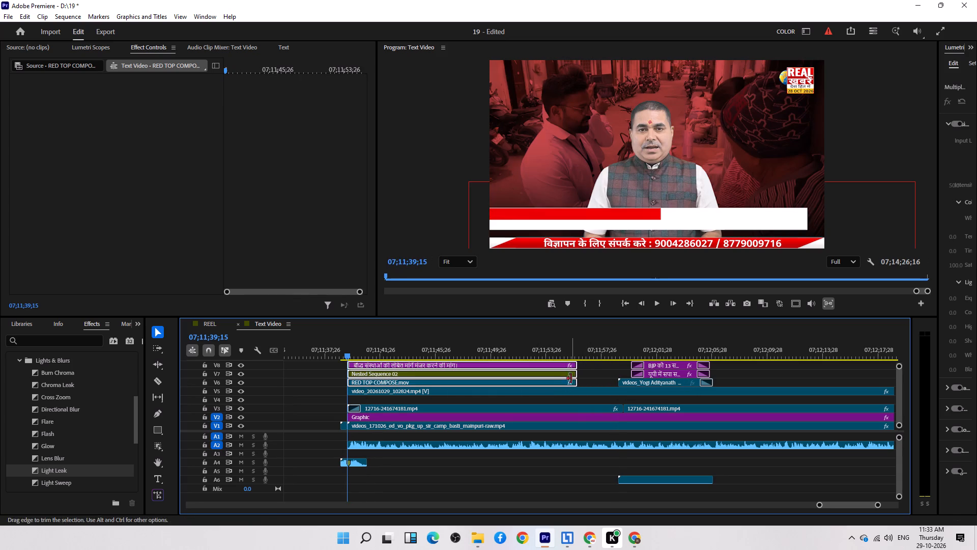
left_click_drag(576, 374, 619, 375)
left_click_drag(456, 348, 471, 355)
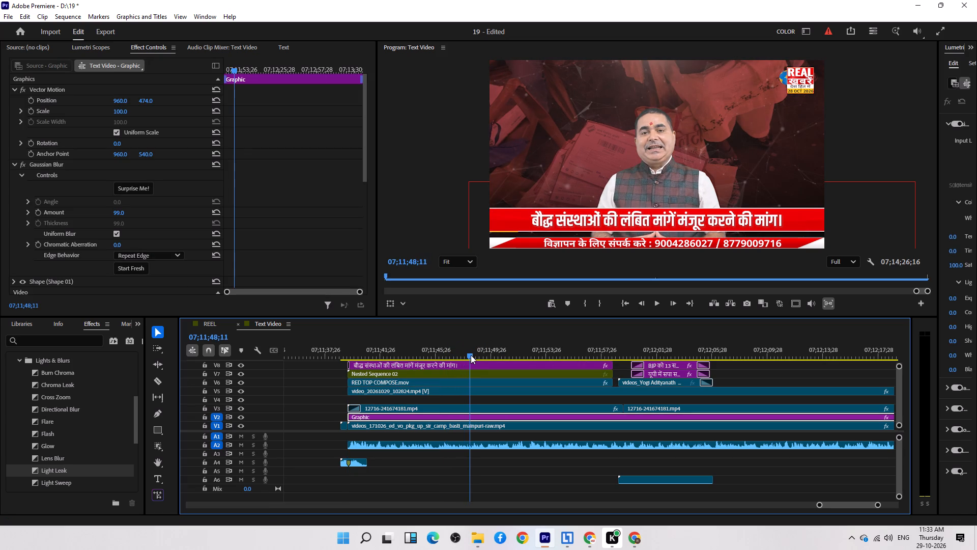
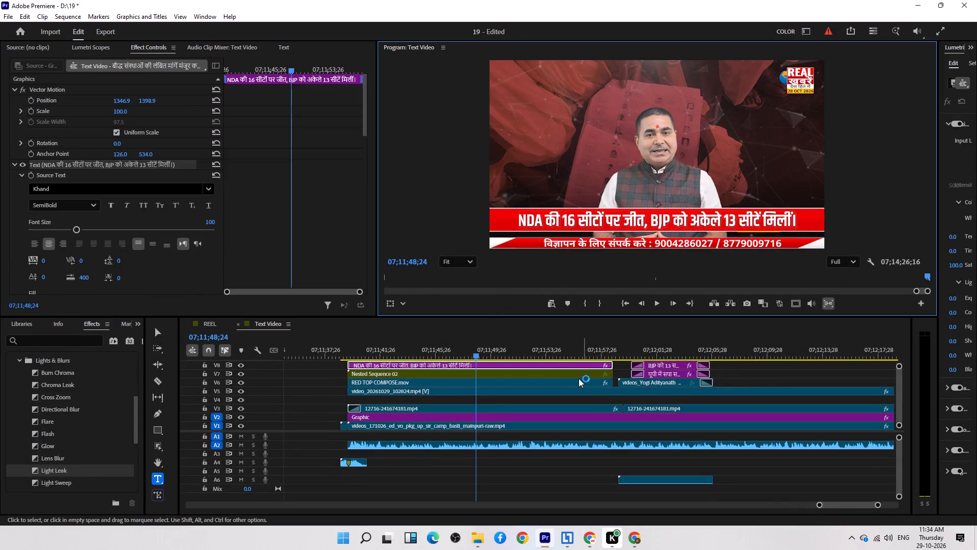
Split the headline, Nested Sequence 02 and RED TOP COMPOSE clips at 07;11;48;12.
left_click(475, 352)
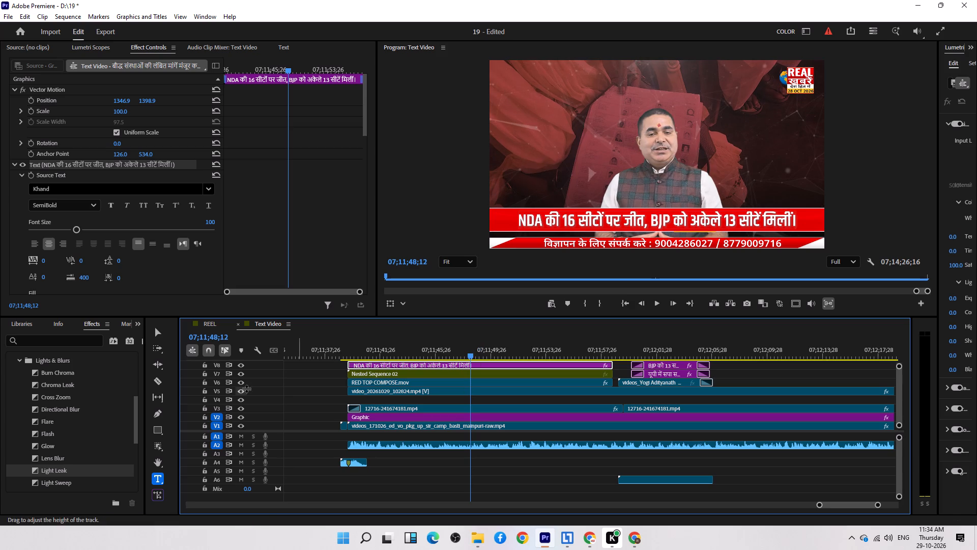
left_click_drag(315, 364, 380, 379)
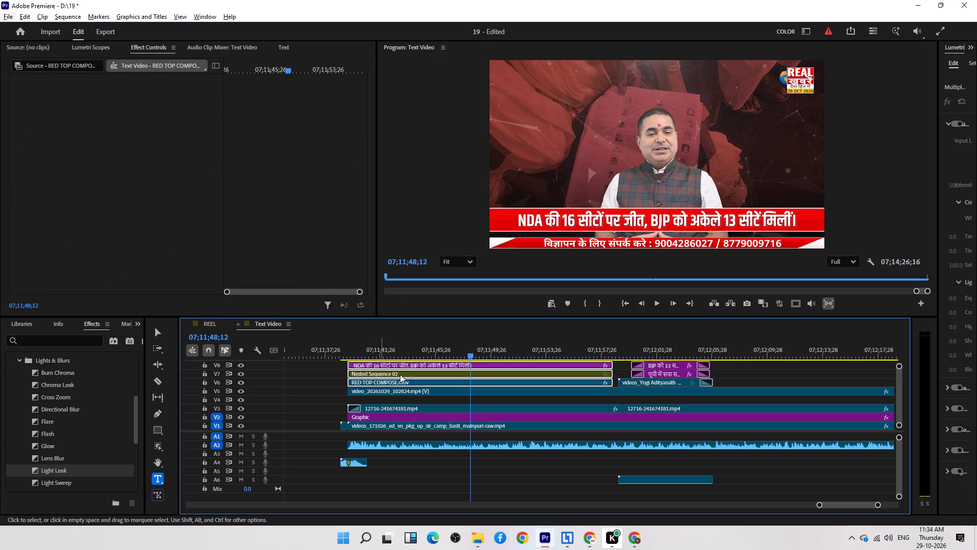
key("z")
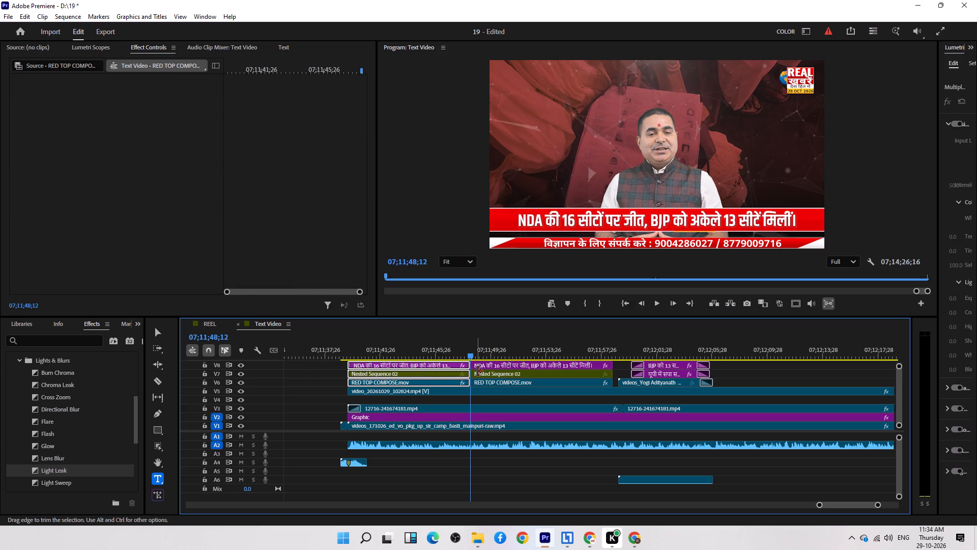
Shift the second-half lower-third clips and the Yogi video with its audio about 11 frames later, starting the lower third at 07;11;48;23.
left_click_drag(619, 364, 612, 371)
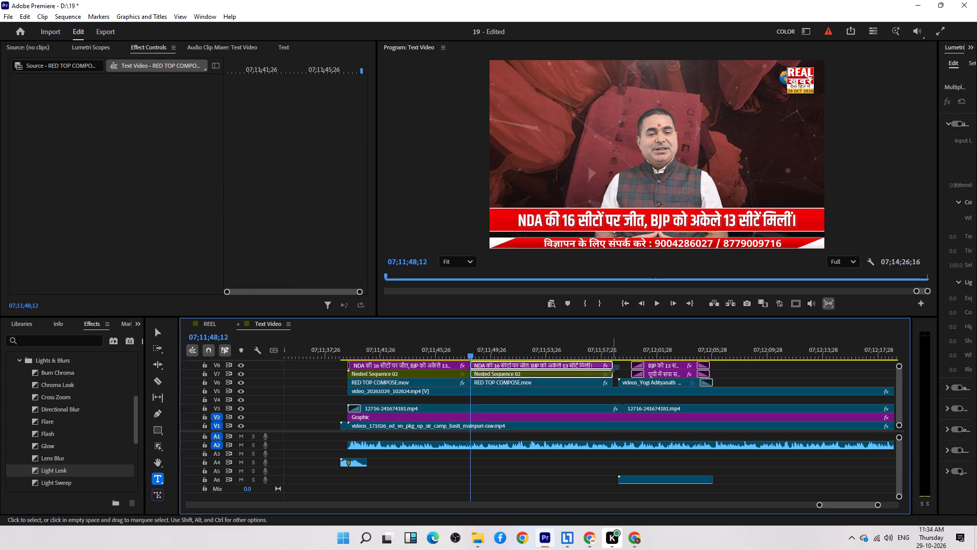
left_click_drag(612, 371, 607, 383)
left_click_drag(571, 365, 576, 365)
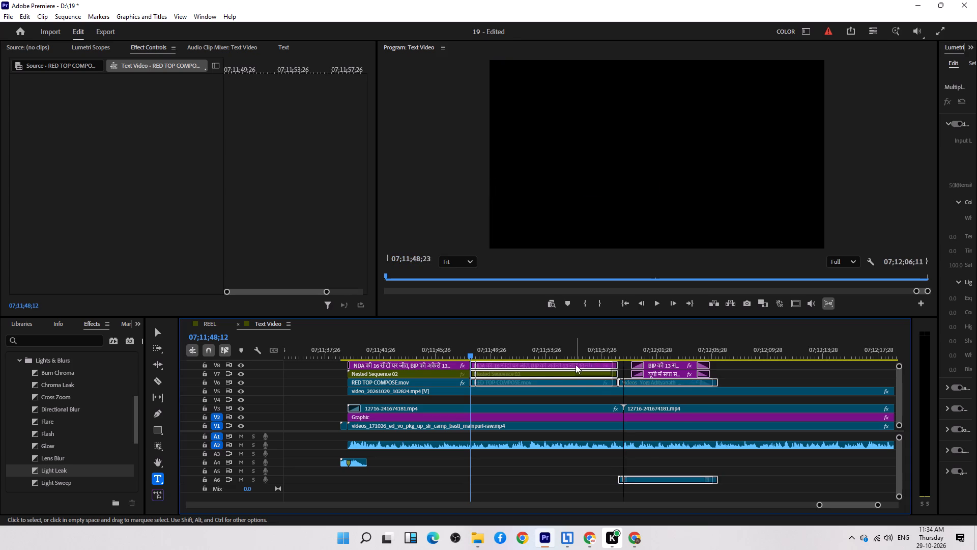
Extend the ends of the three first-half lower-third clips to meet the start of the second half.
left_click_drag(476, 375, 464, 380)
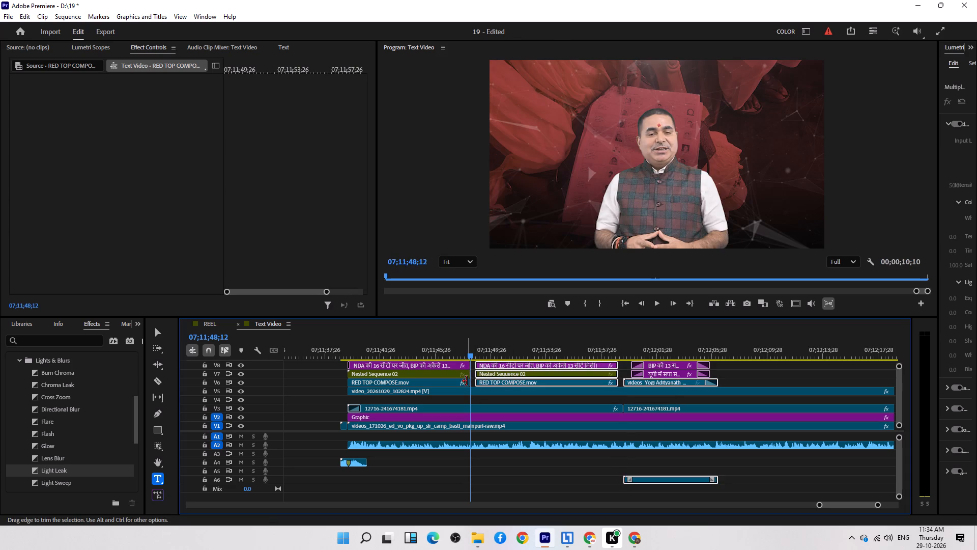
left_click_drag(468, 377, 474, 378)
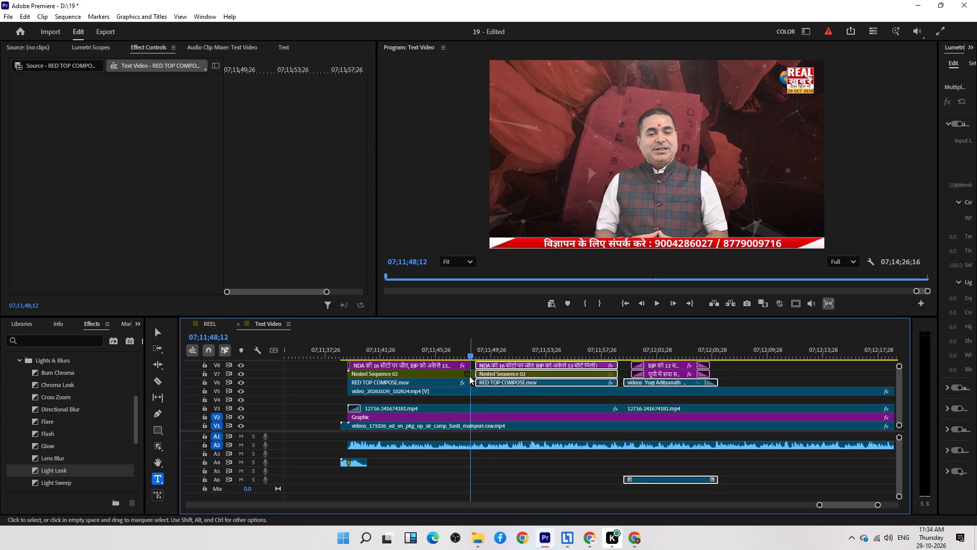
left_click_drag(467, 367, 475, 366)
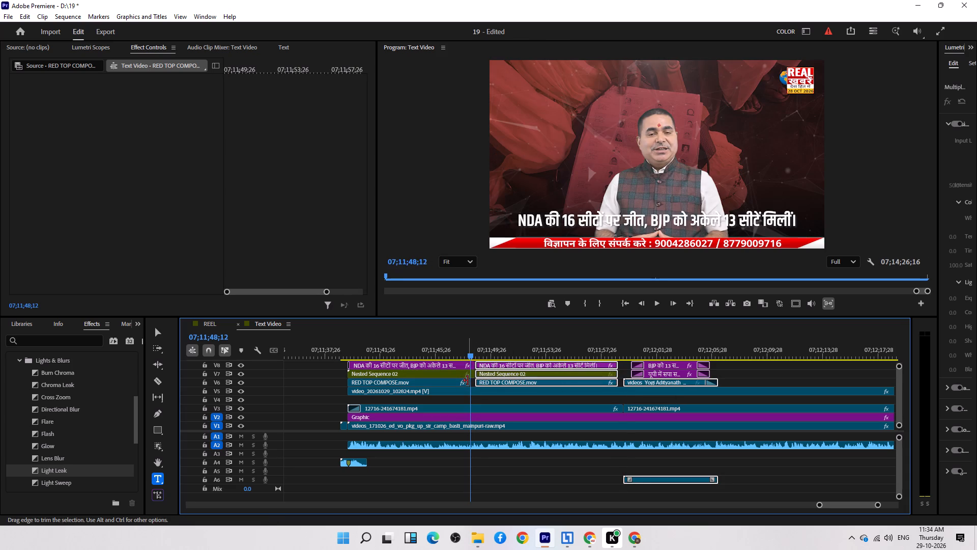
left_click_drag(468, 380, 474, 382)
Copy ChatGPT's second point, "यूपी में BJP को 6 सीटें, सपा को 4 सीटें मिलीं।", over the second lower third's headline text in Premiere.
left_click(489, 343)
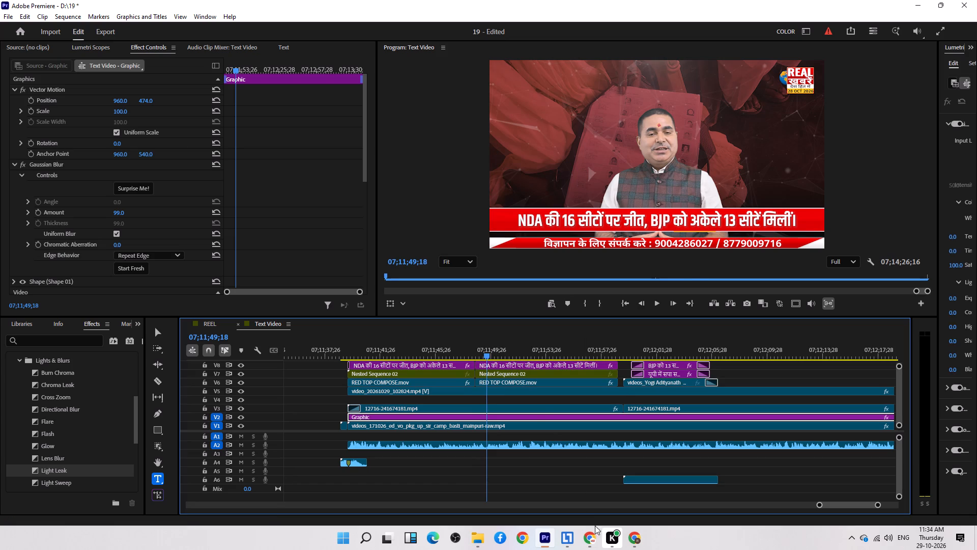
left_click(593, 532)
triple_click(415, 234)
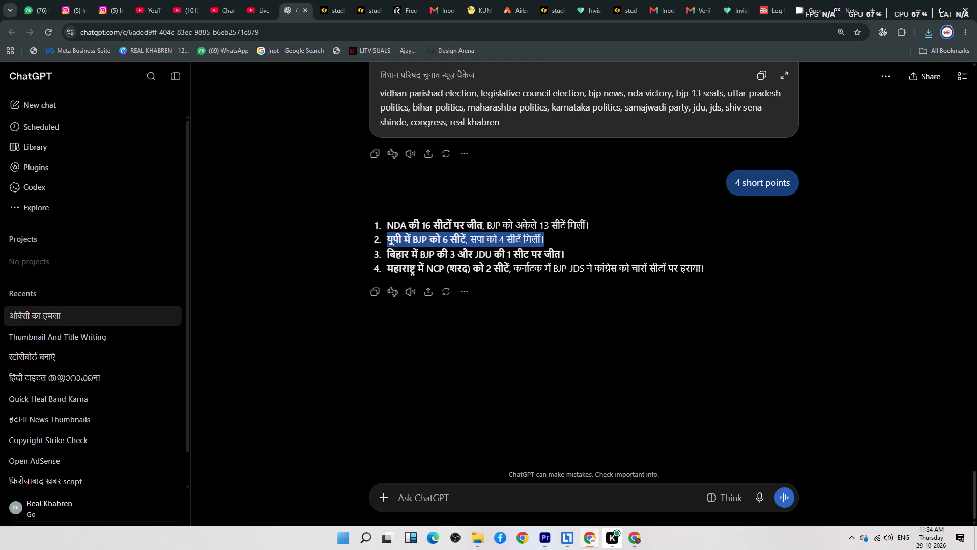
key("ctrl+c")
key("alt+Tab")
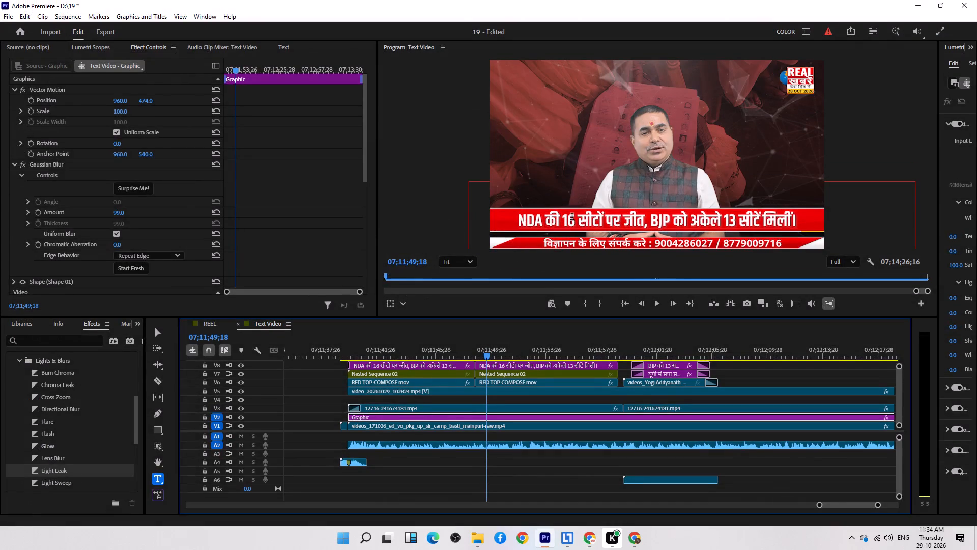
left_click(572, 217)
double_click(572, 217)
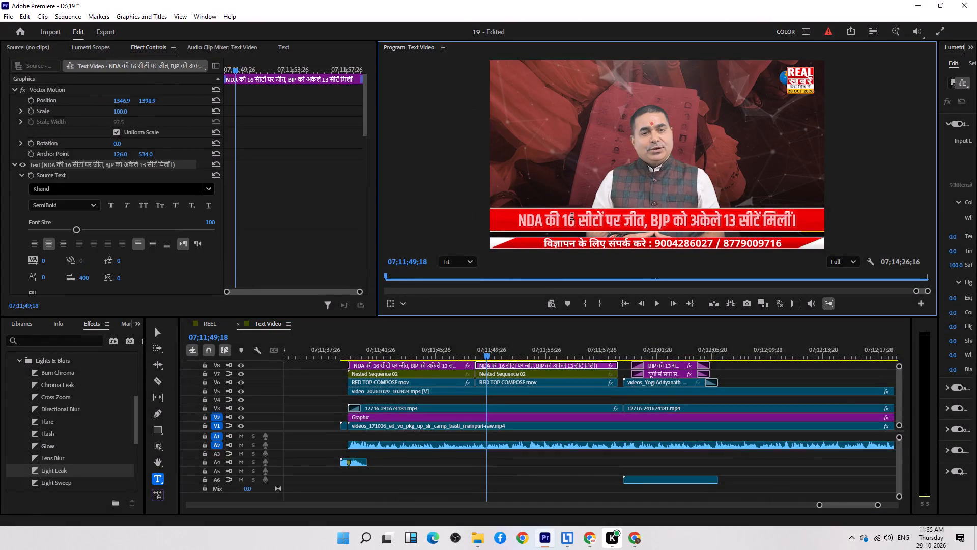
key("ctrl+v")
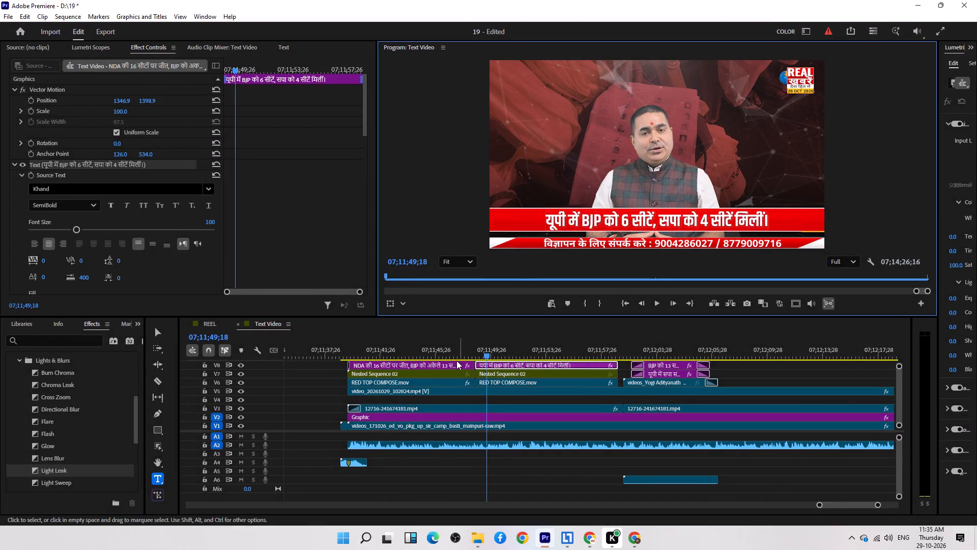
Search the effects for "whip" and apply the Whip transition between the two headline clips.
left_click(50, 337)
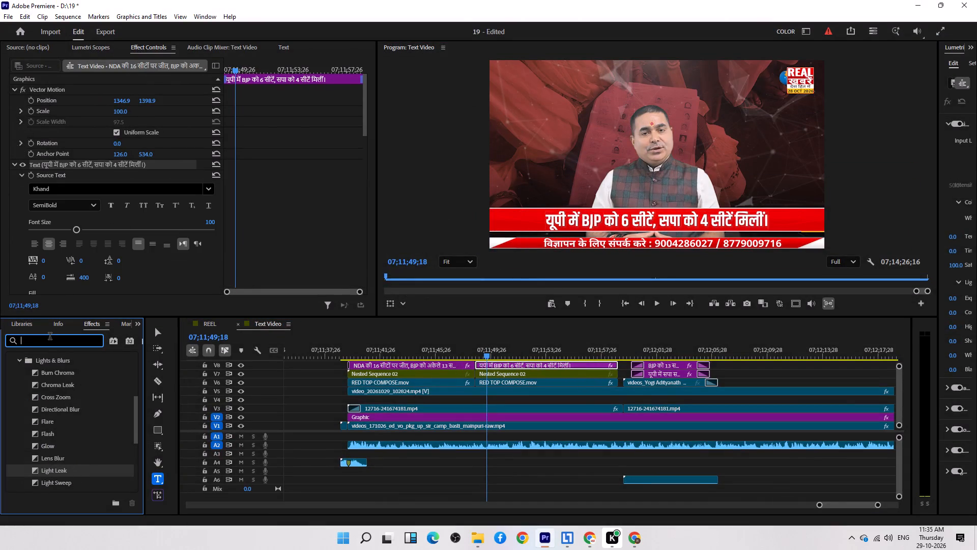
key("w")
type("hi")
key("p")
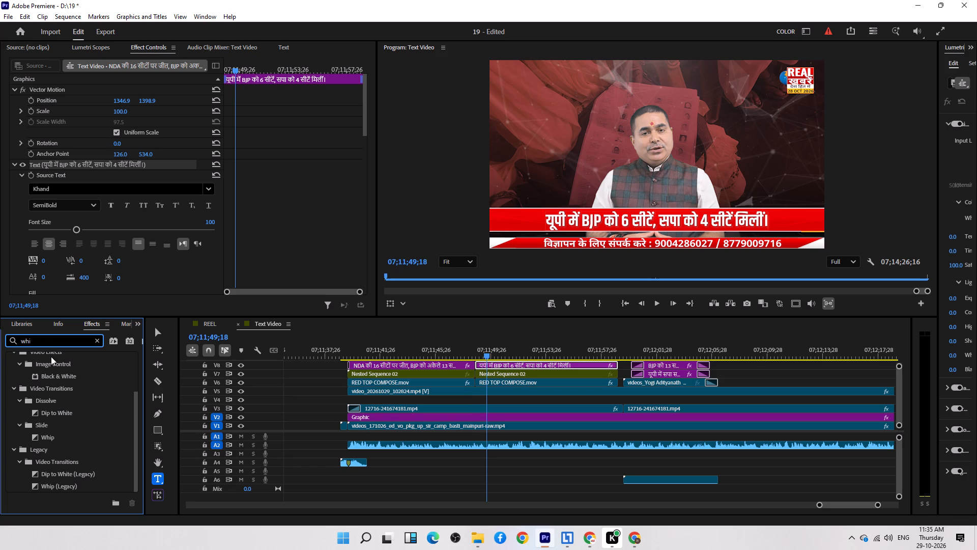
left_click_drag(61, 442, 478, 364)
Shift the three second lower-third clips about 11 frames later to start at 07;11;49;04 and butt against the Yogi clip.
scroll(481, 371, "down", 10)
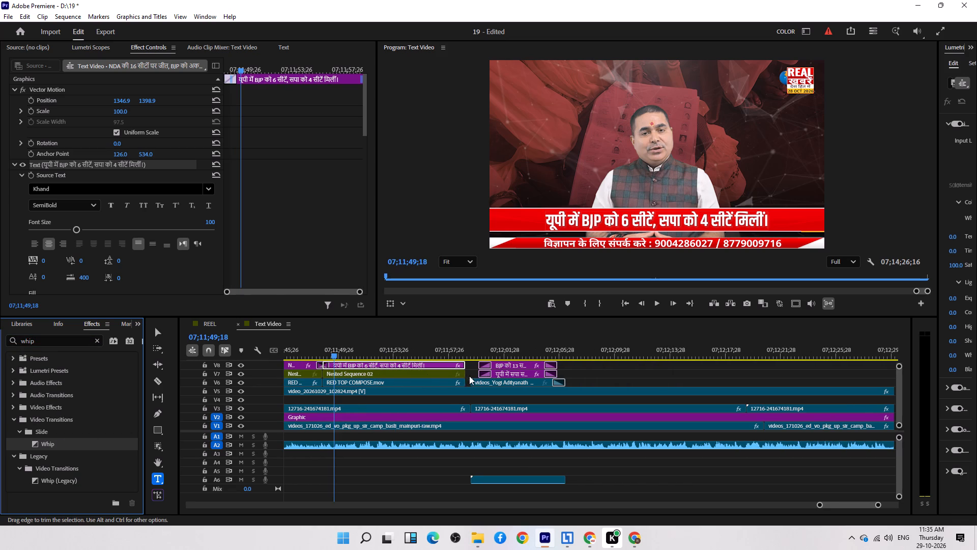
left_click_drag(467, 363, 465, 376)
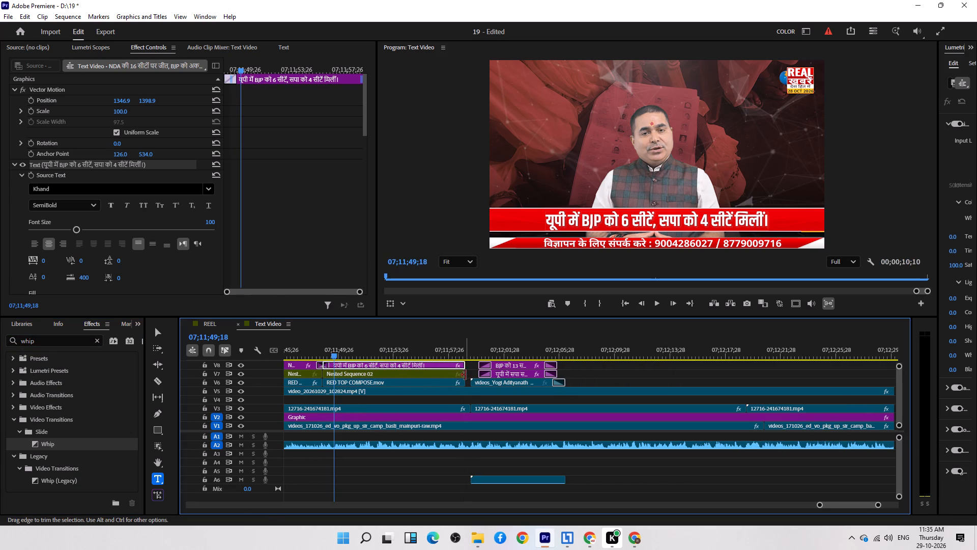
left_click_drag(470, 365, 467, 372)
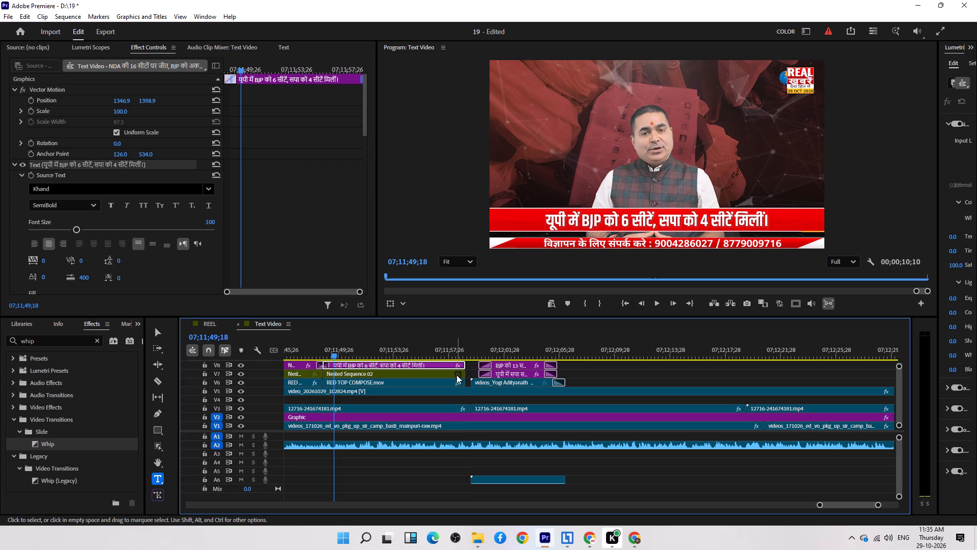
left_click_drag(470, 366, 462, 375)
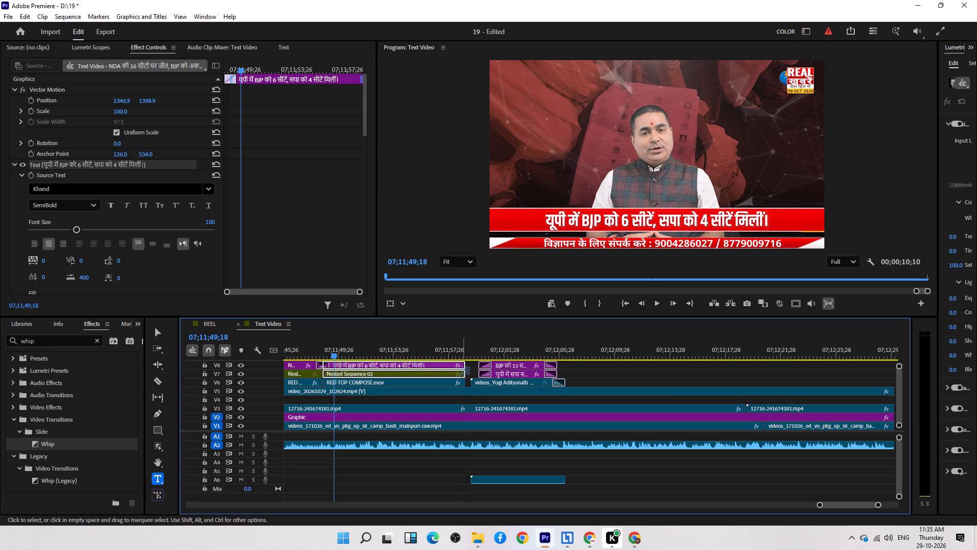
left_click_drag(462, 375, 458, 381)
left_click_drag(450, 374, 455, 374)
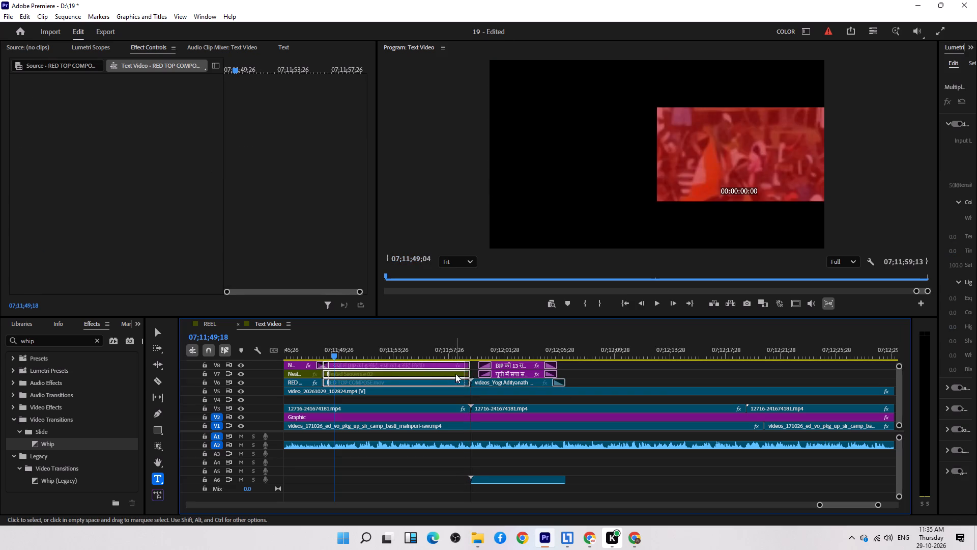
Extend the ends of the three NDA lower-third clips to meet the second lower third.
scroll(321, 376, "up", 3)
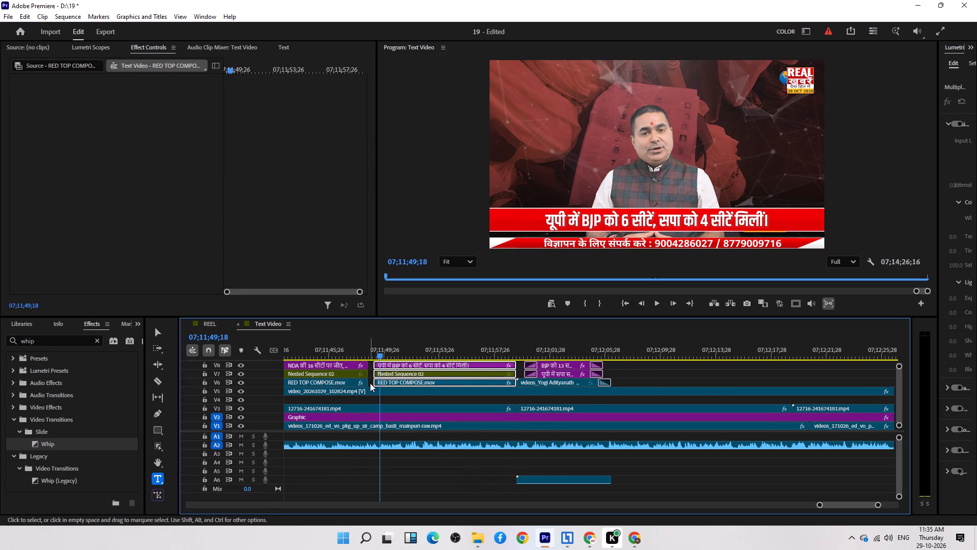
left_click_drag(370, 383, 357, 365)
left_click_drag(367, 371, 372, 372)
Apply the Whip transition at the cut between the two headline clips and preview playback up to 07;11;52;06.
left_click_drag(77, 442, 361, 378)
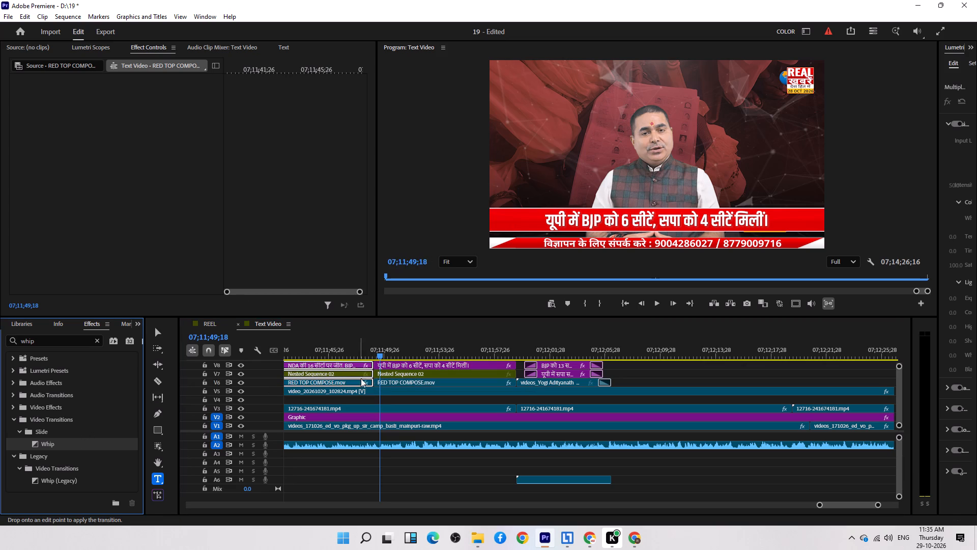
left_click_drag(361, 378, 370, 366)
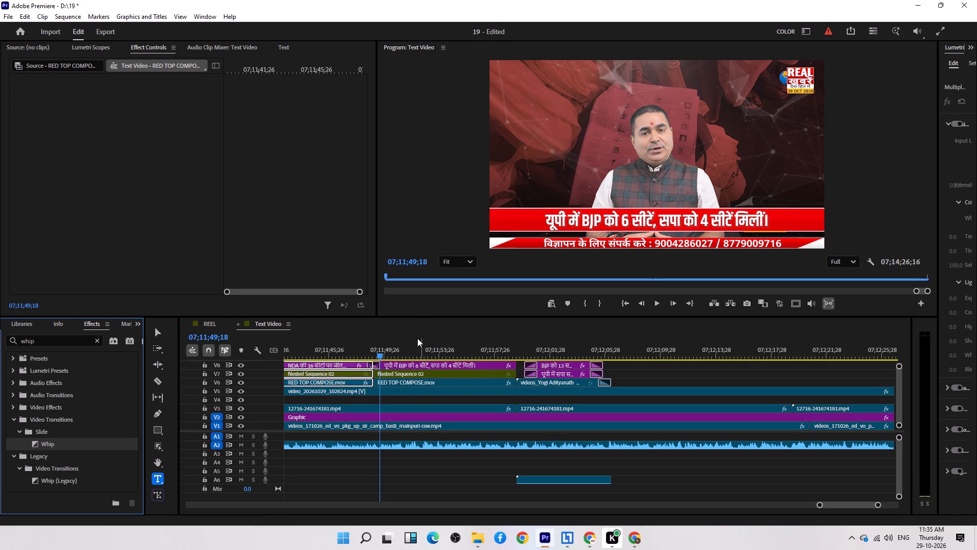
left_click_drag(413, 338, 403, 344)
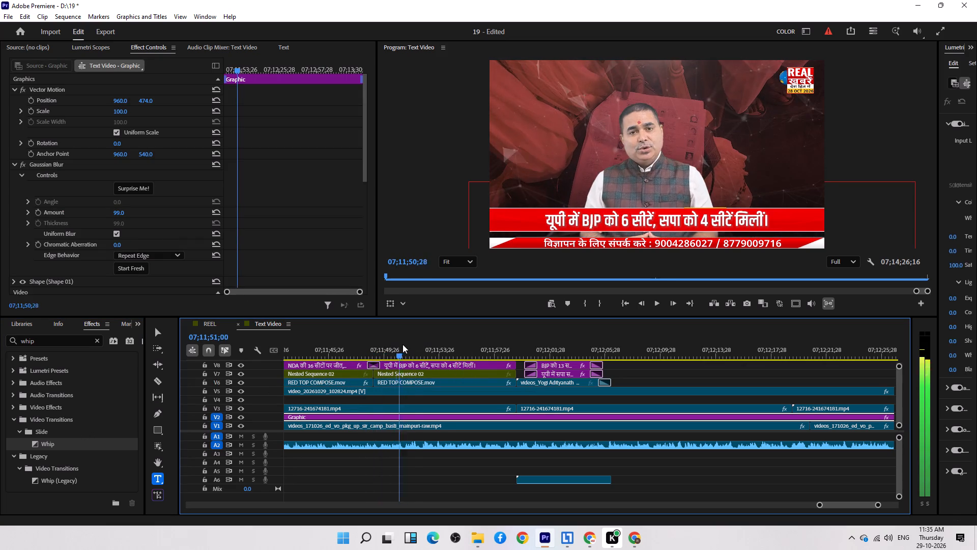
left_click_drag(403, 344, 417, 346)
Copy the NDA and UP lower-third pair with its transition and paste it from track V6 upward at 07;12;06;12, after the Yogi graphic.
scroll(418, 347, "down", 6)
scroll(418, 347, "up", 13)
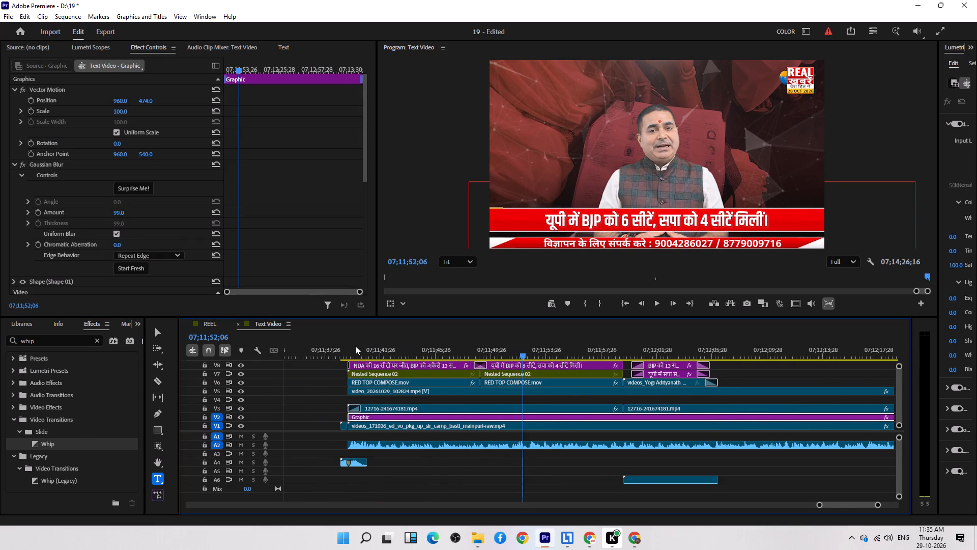
left_click_drag(323, 368, 574, 380)
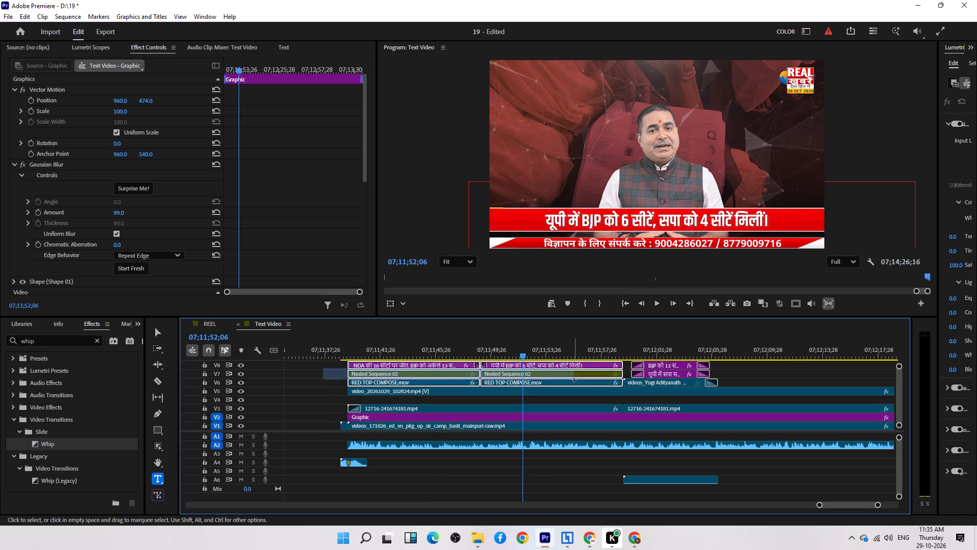
left_click_drag(574, 380, 575, 381)
key("ctrl+c")
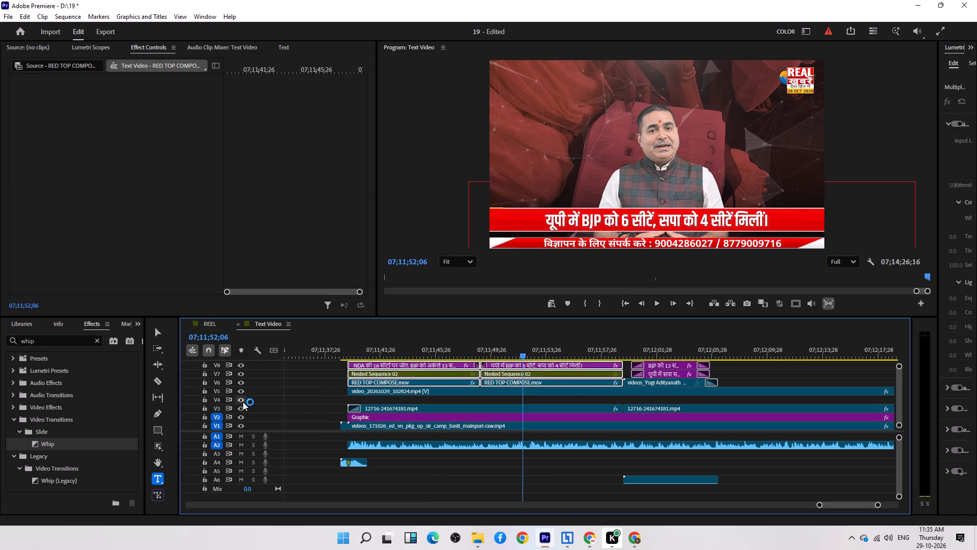
left_click(233, 387)
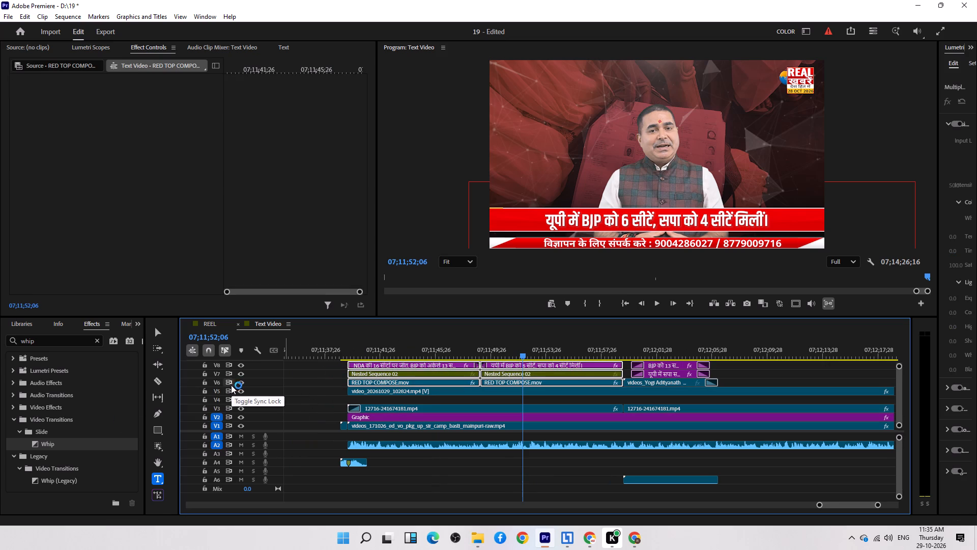
left_click(228, 382)
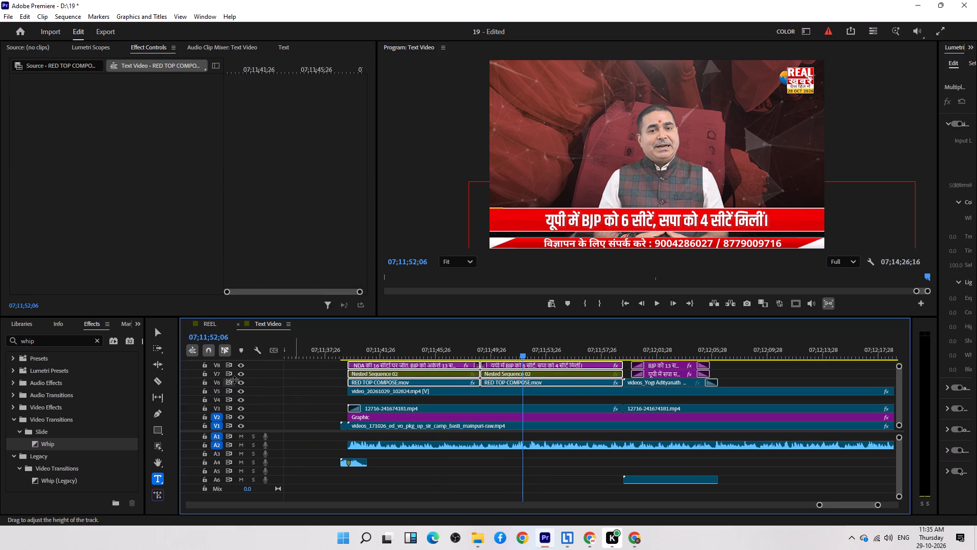
left_click(227, 384)
left_click(215, 381)
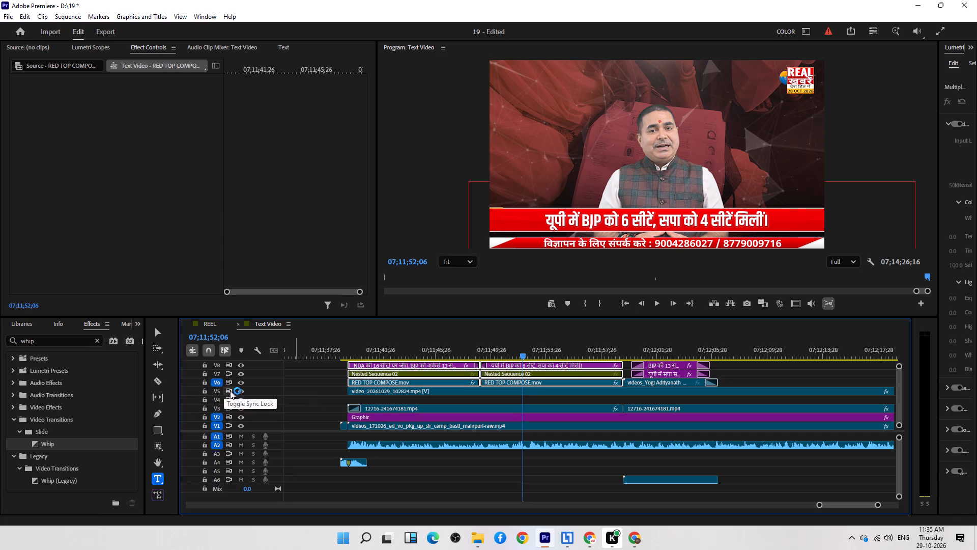
key("Down")
key("Down")
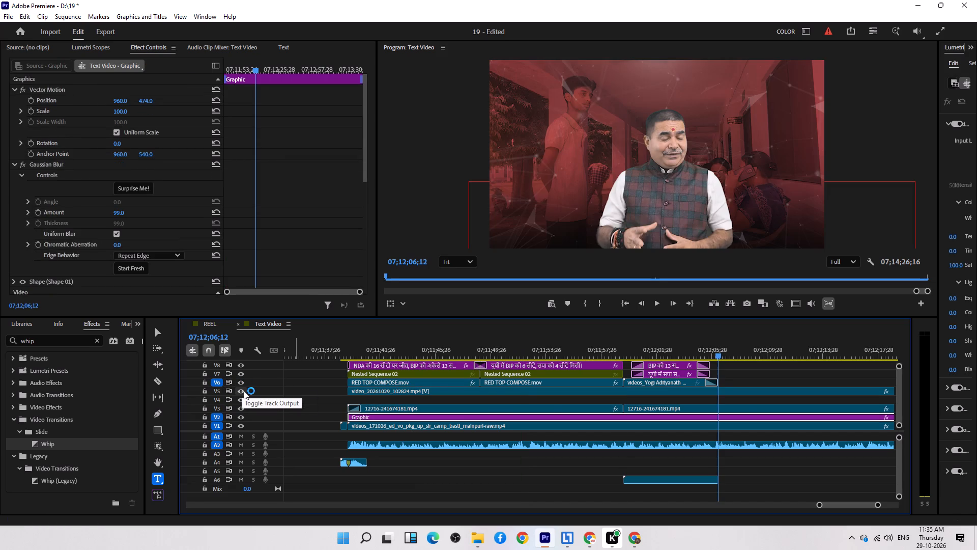
key("ctrl+v")
left_click(355, 350)
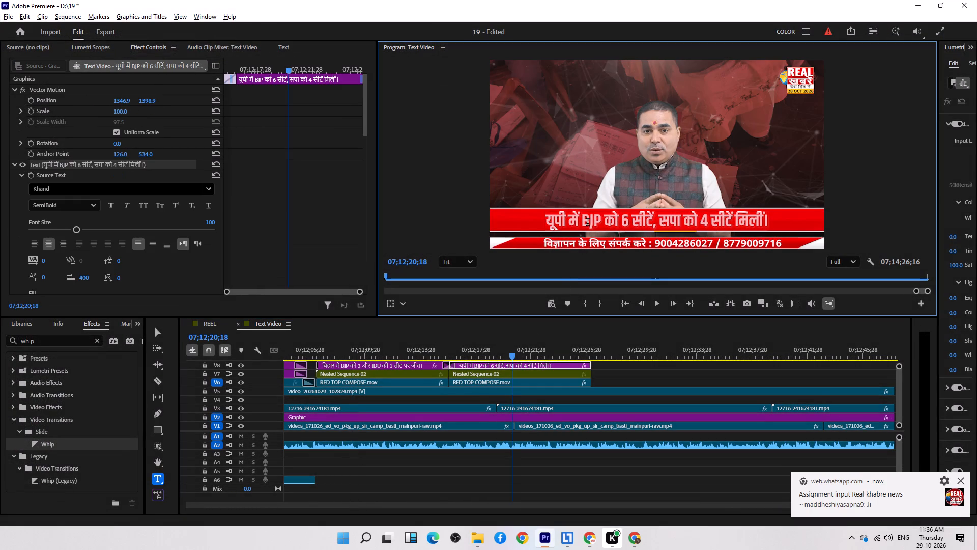
key("ctrl+v")
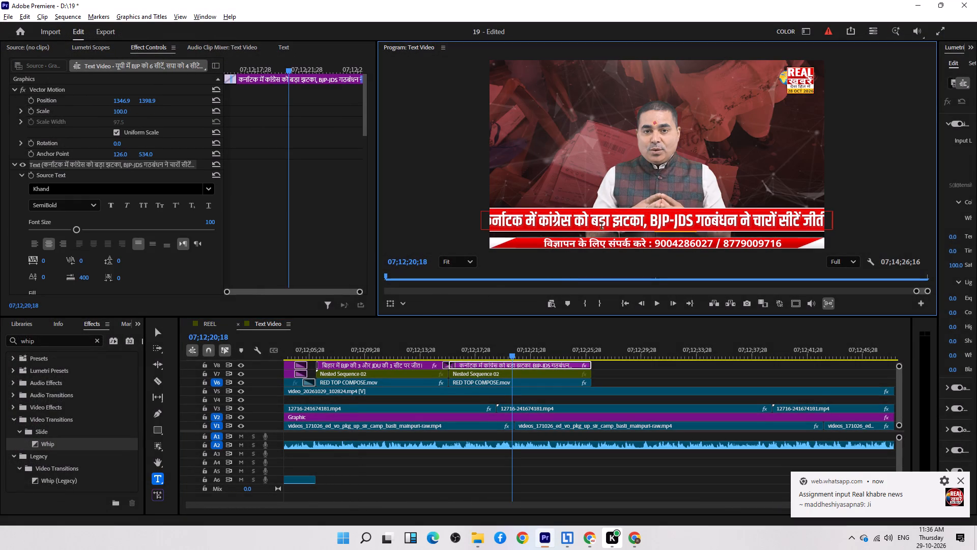
Scale the Karnataka headline down slightly so the whole line fits within the frame width.
left_click(651, 223)
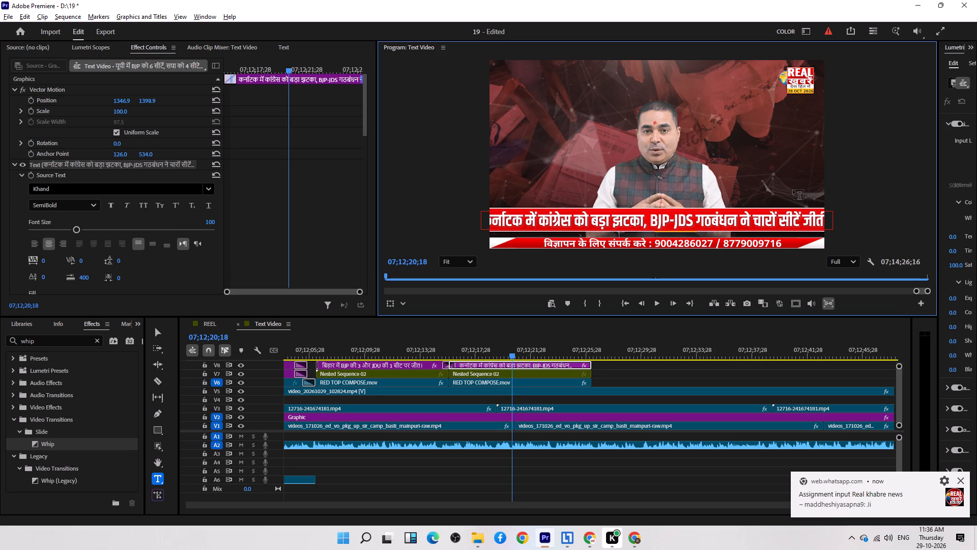
left_click(155, 334)
left_click_drag(485, 223, 492, 223)
left_click(618, 378)
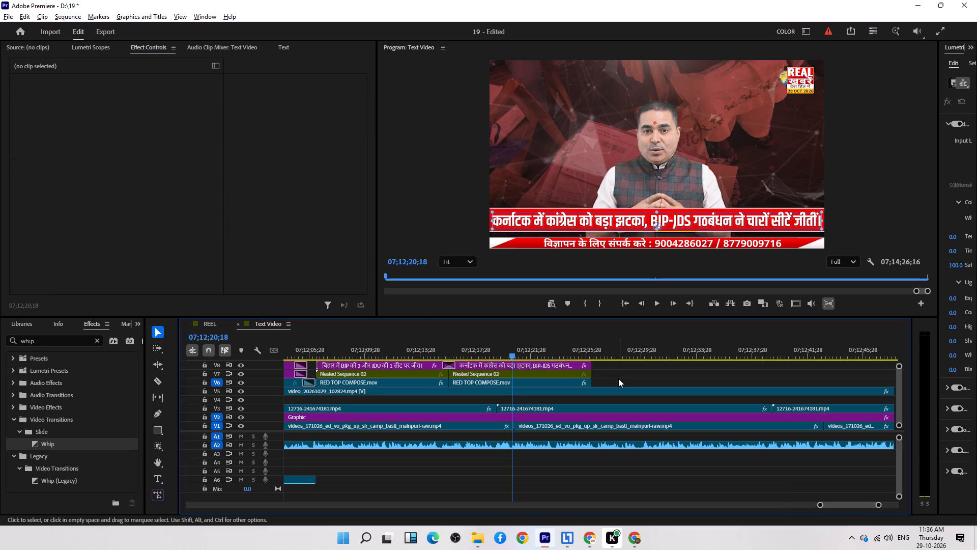
Copy the Bihar and Karnataka lower thirds and paste them at 07;12;06;12.
key("Up")
key("Up")
left_click_drag(611, 381, 605, 383)
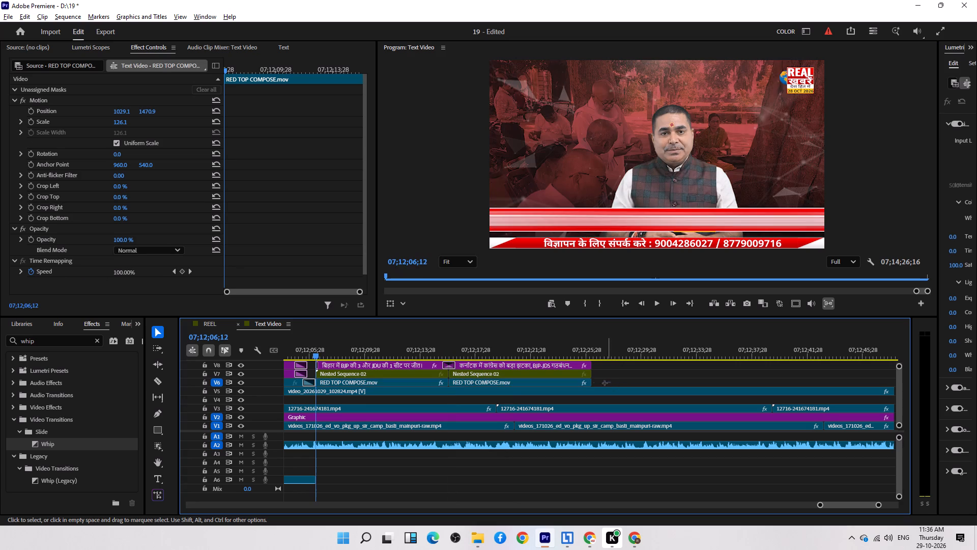
left_click_drag(605, 383, 382, 368)
key("ctrl+c")
key("ctrl+v")
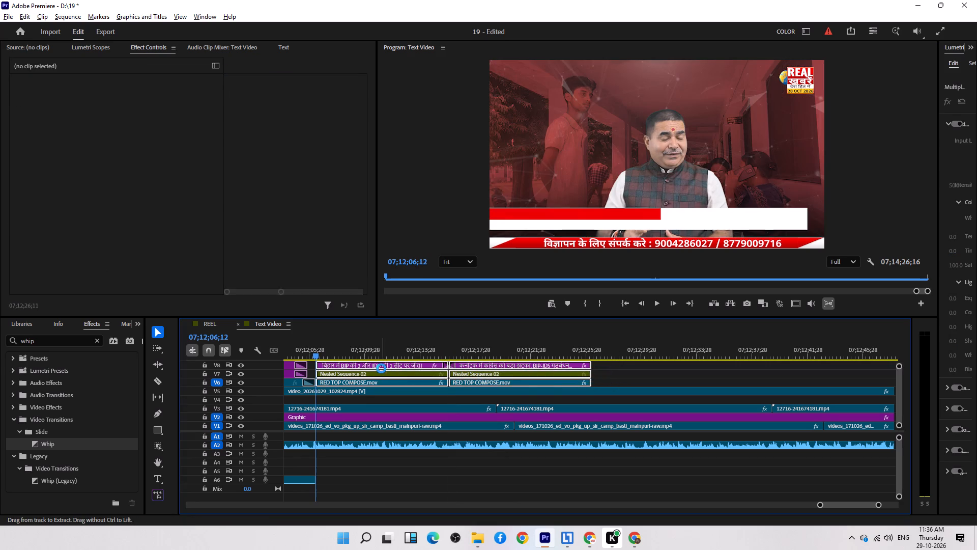
Copy the original NDA and UP lower-third pair and paste it at 07;12;26;11, directly after the Karnataka lower third.
scroll(395, 368, "up", 15)
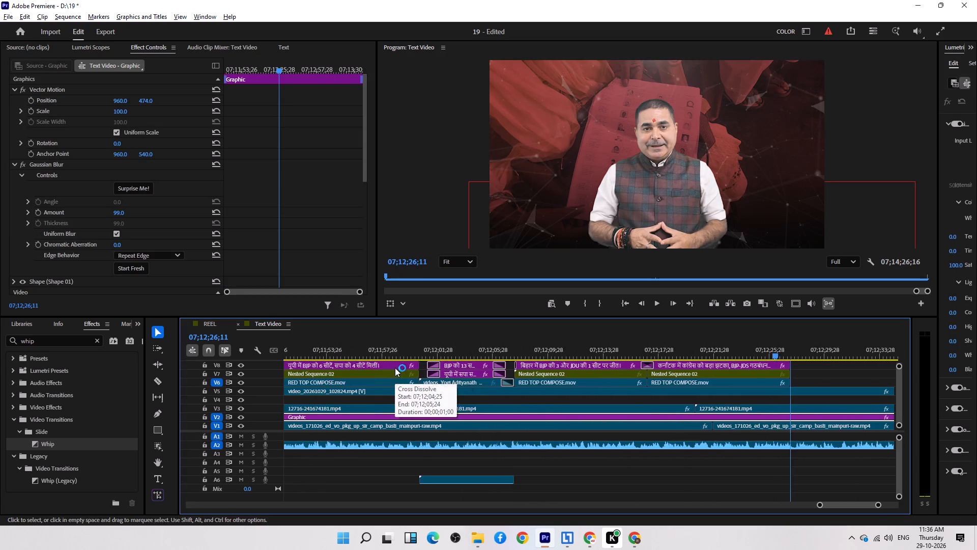
scroll(395, 368, "up", 13)
left_click_drag(353, 364, 572, 383)
key("ctrl+c")
key("ctrl+v")
scroll(572, 379, "up", 4)
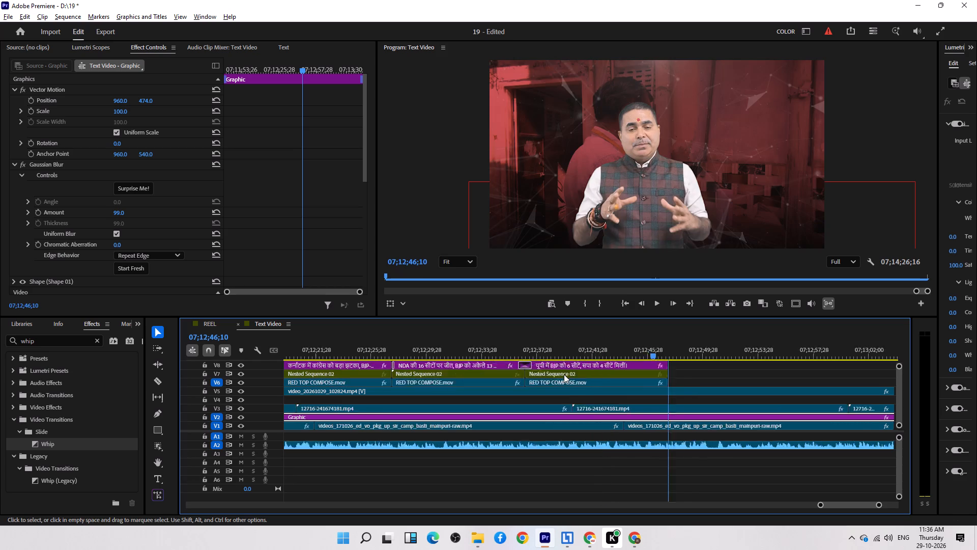
Copy the four lower thirds after the Yogi graphic and paste the set twice in succession from 07;12;46;10.
scroll(564, 374, "up", 7)
key("minus")
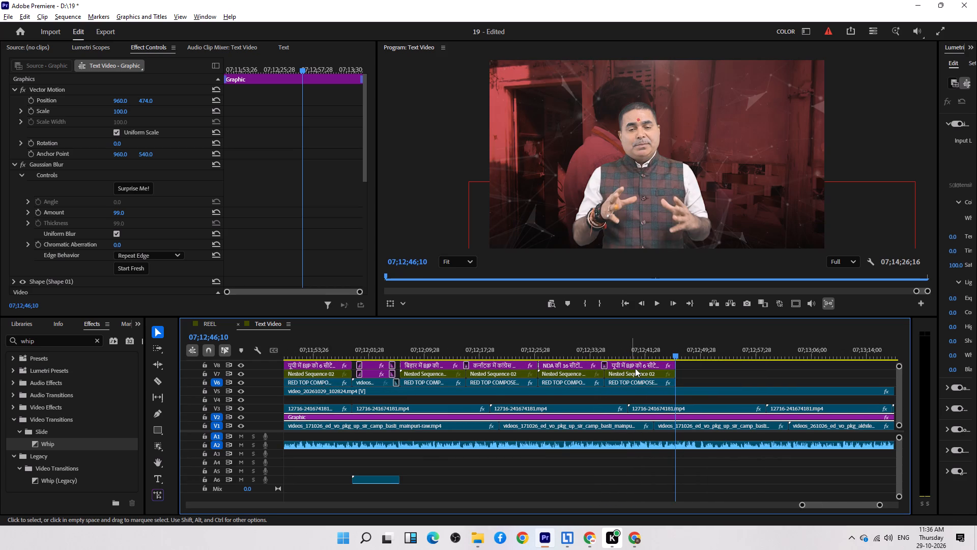
left_click_drag(711, 358, 515, 373)
key("Down")
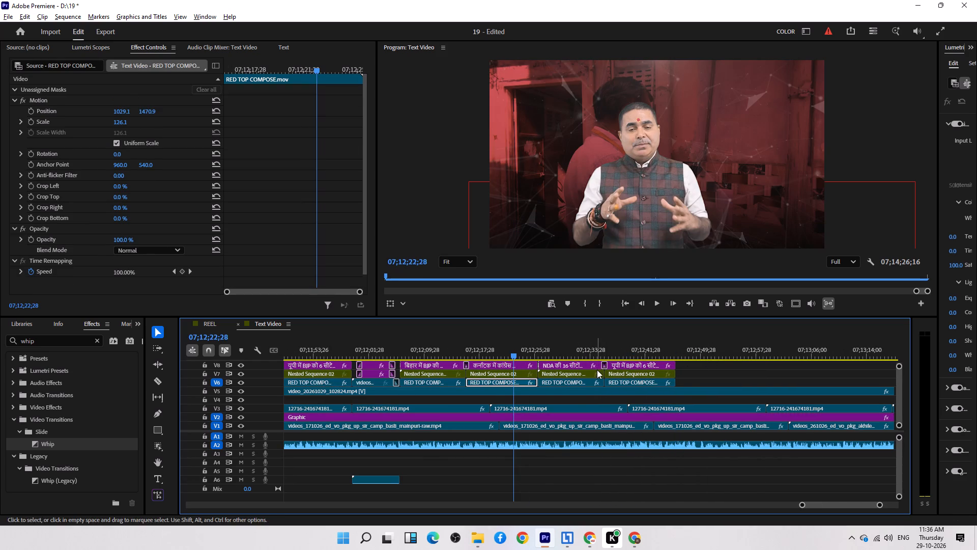
key("Down")
key("Down")
key("Down")
key("Down")
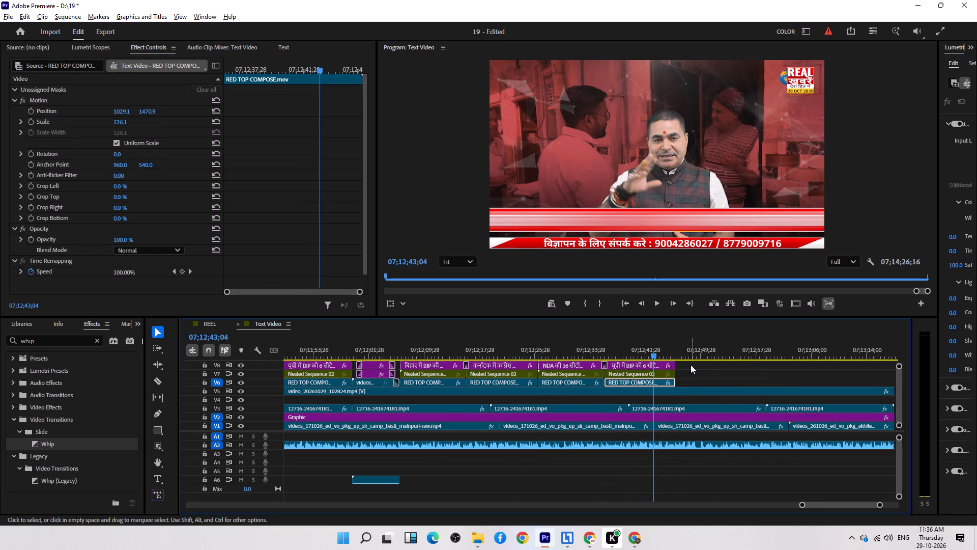
key("Down")
left_click_drag(691, 365, 415, 386)
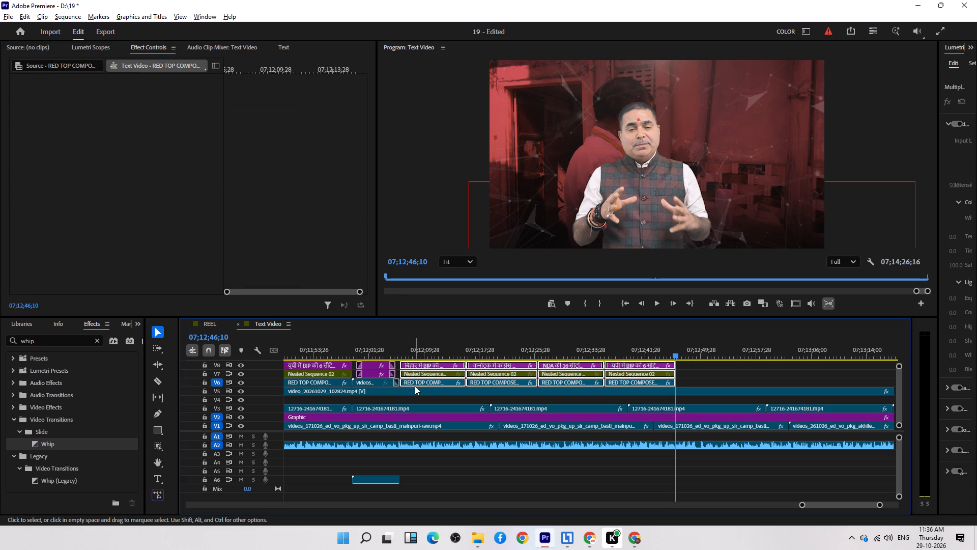
key("ctrl+c")
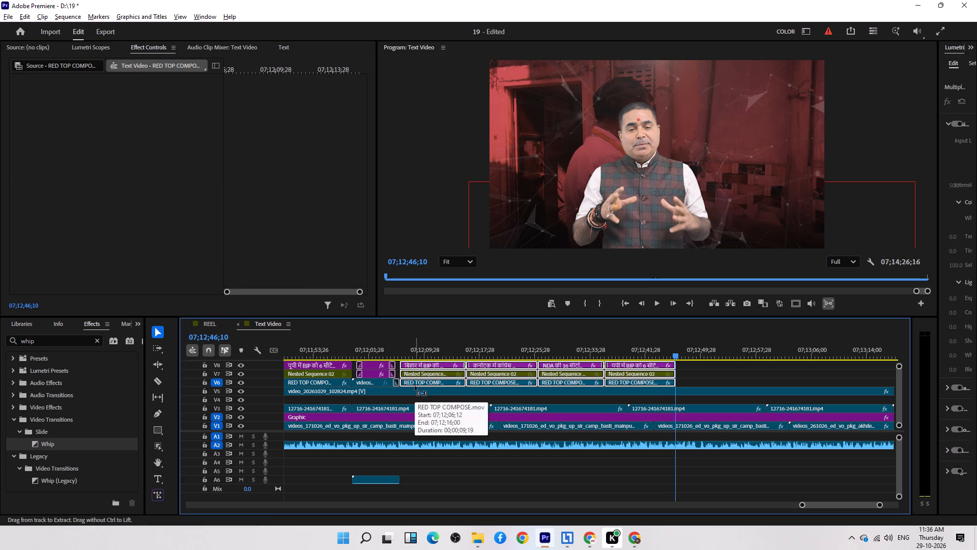
key("ctrl+b")
key("ctrl+v")
key("ctrl+v")
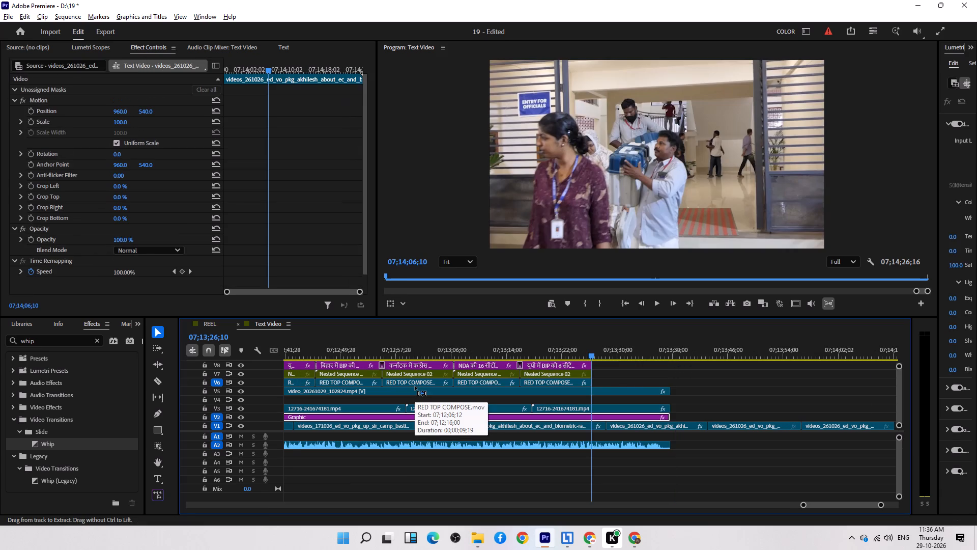
Cut the clips at the anchor video's end, 07;13;37;23, and delete everything on the video tracks past that point.
key("Up")
key("Up")
key("Up")
key("Up")
key("Up")
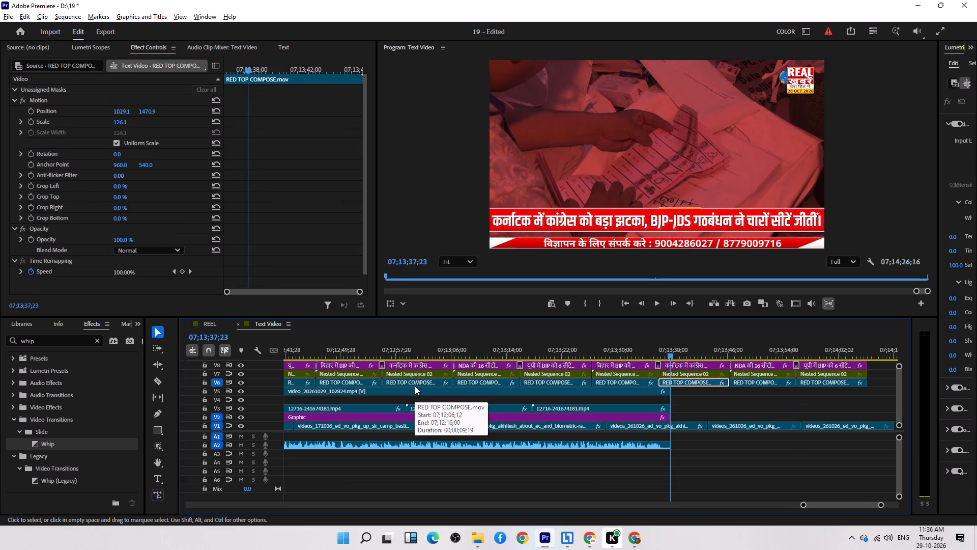
scroll(696, 418, "down", 6)
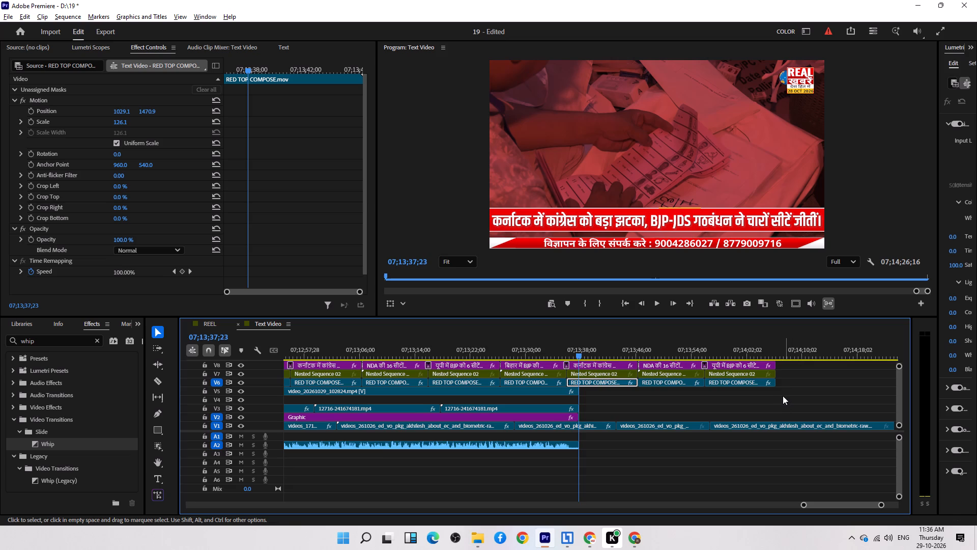
key("minus")
key("minus")
left_click_drag(750, 436, 586, 383)
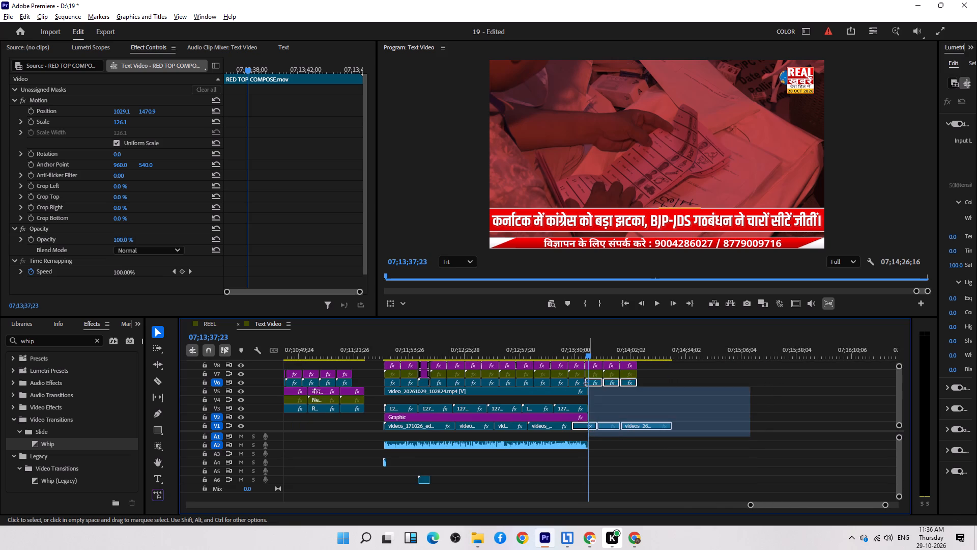
left_click_drag(586, 383, 588, 360)
key("z")
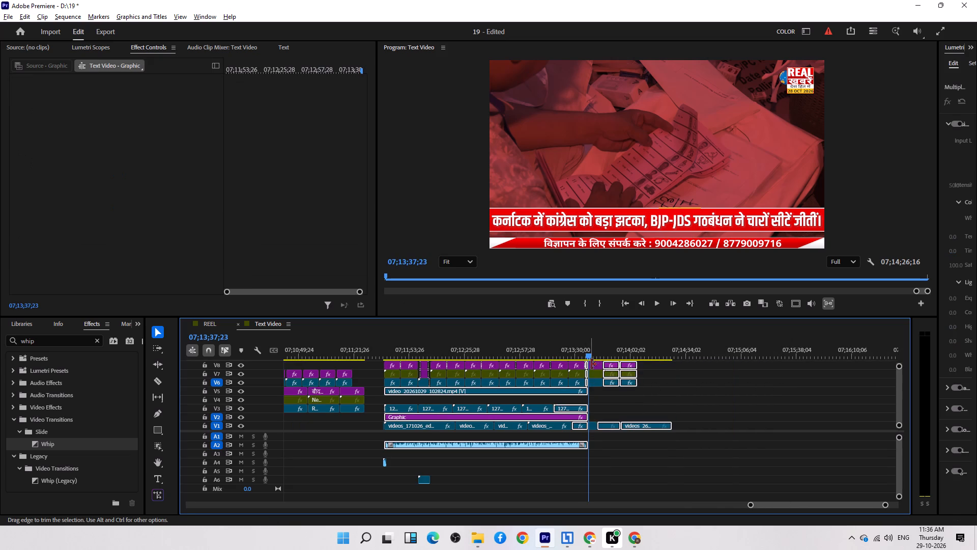
left_click_drag(709, 446, 592, 360)
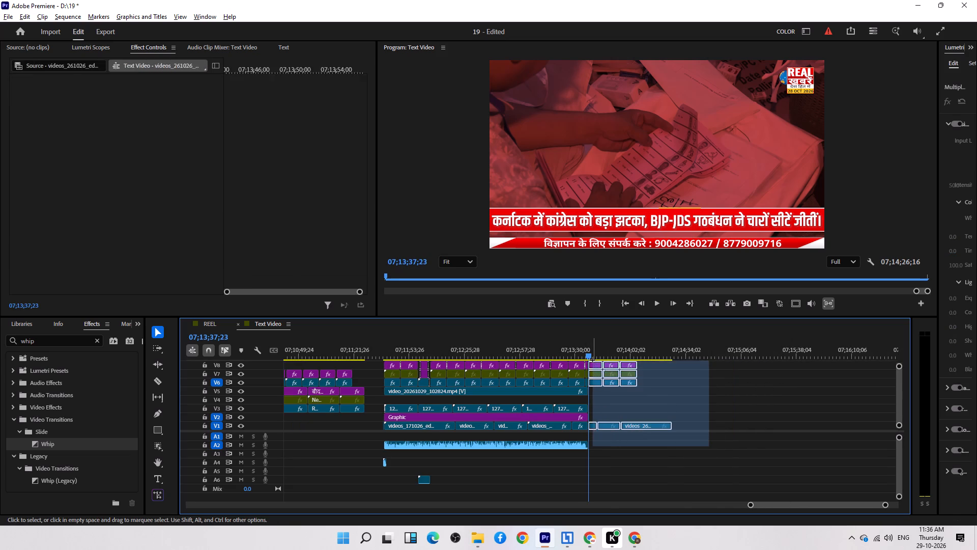
key("Delete")
Bring the breaking news banner animation from File Explorer into the sequence on V9, above the lower thirds at about 07;12;15;16.
scroll(581, 383, "up", 5)
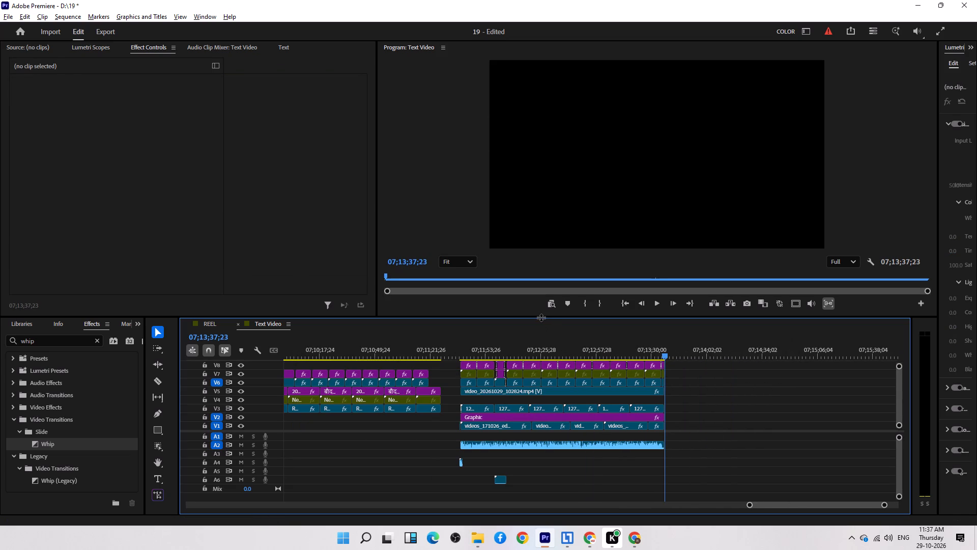
left_click_drag(543, 317, 561, 241)
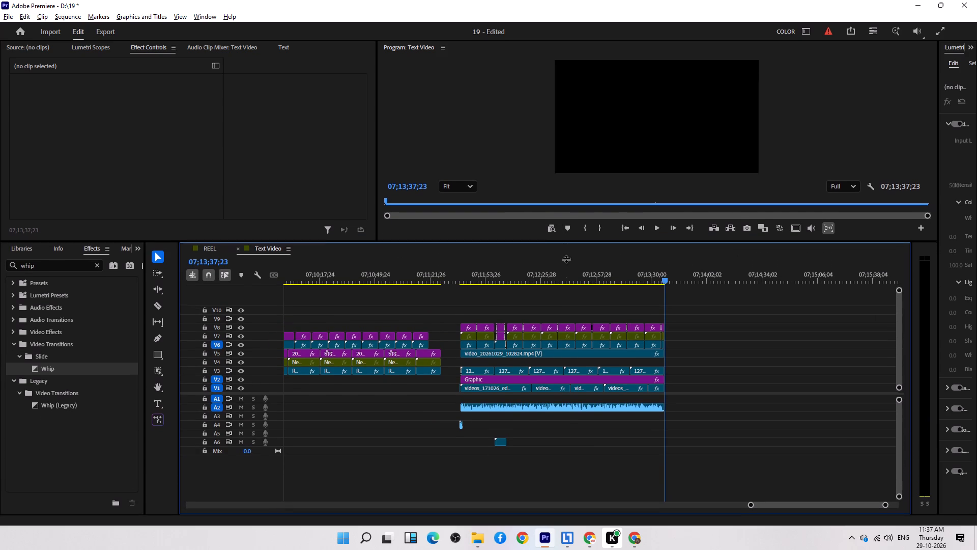
left_click_drag(541, 280, 462, 280)
key("Up")
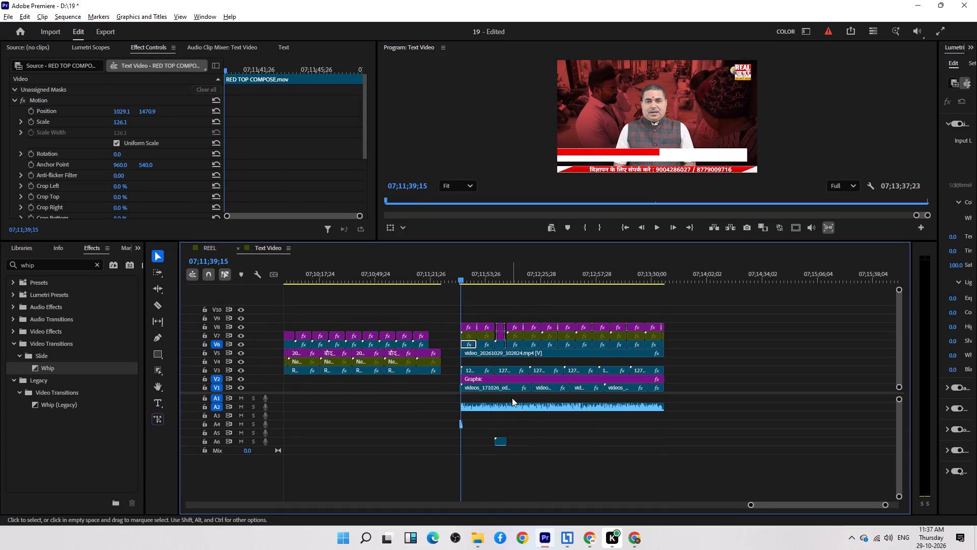
left_click(485, 542)
left_click(102, 136)
left_click_drag(208, 139, 523, 319)
left_click(612, 311)
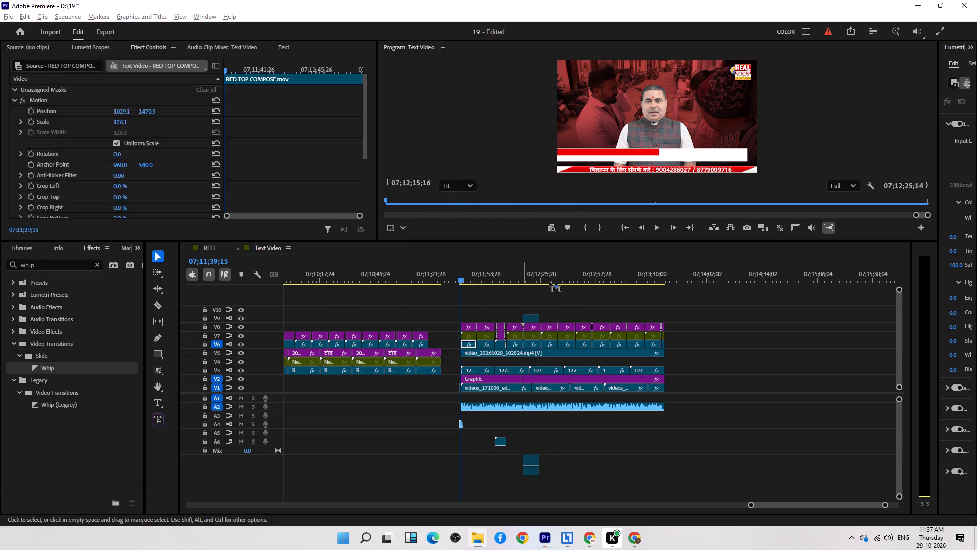
left_click(538, 269)
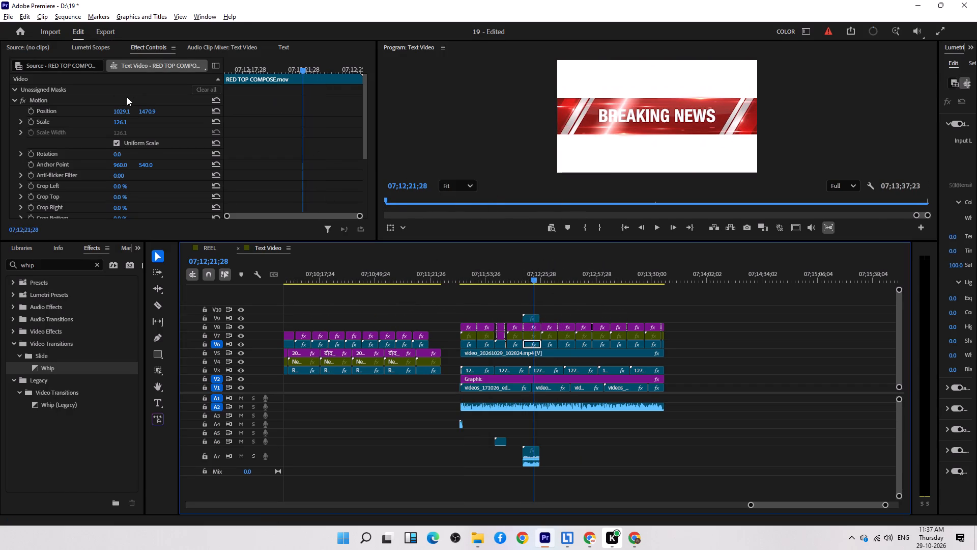
Find the Crop effect and apply it to the breaking news banner clip on V9.
left_click(66, 270)
triple_click(62, 263)
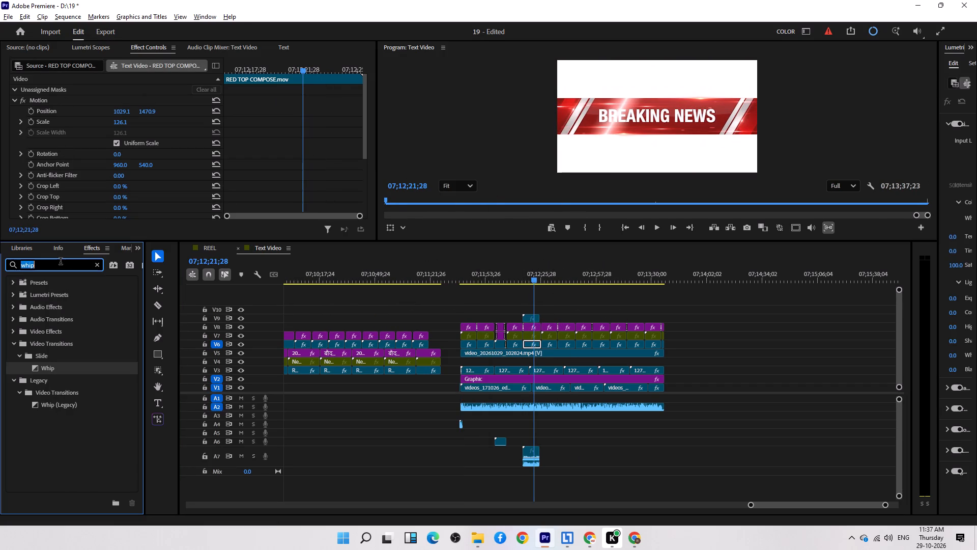
type("crop")
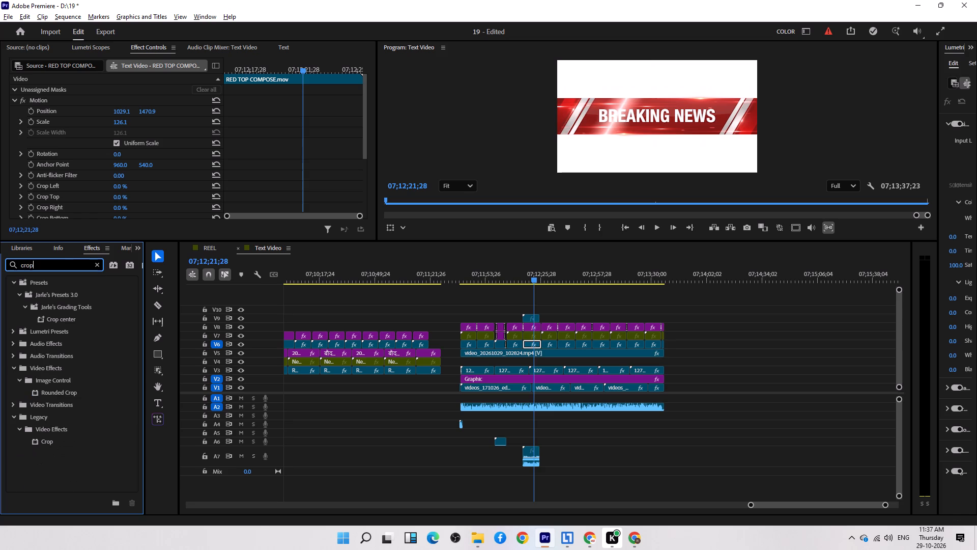
left_click_drag(76, 445, 529, 438)
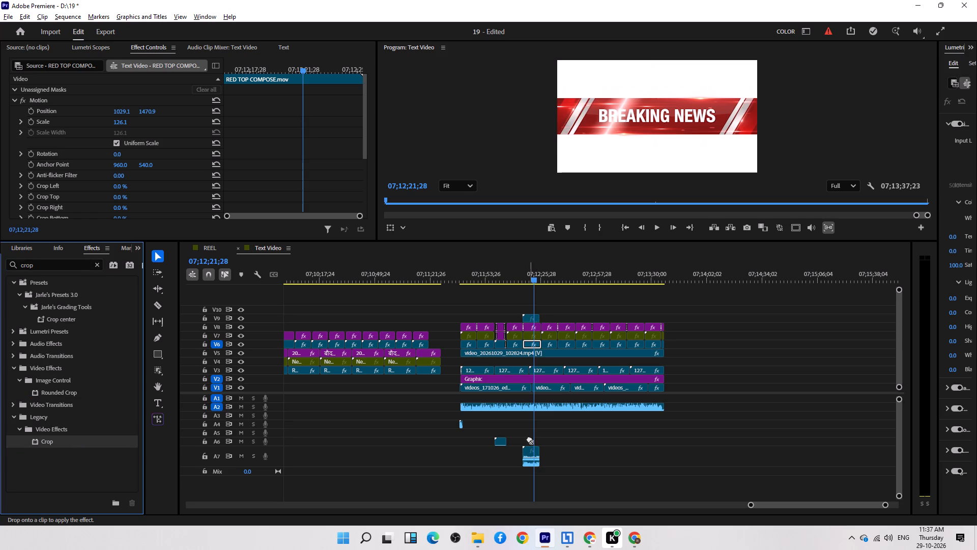
left_click_drag(529, 438, 537, 320)
Crop away the banner's white areas above and below the red strip, with top 40.3% and bottom 41.6%.
scroll(70, 192, "down", 6)
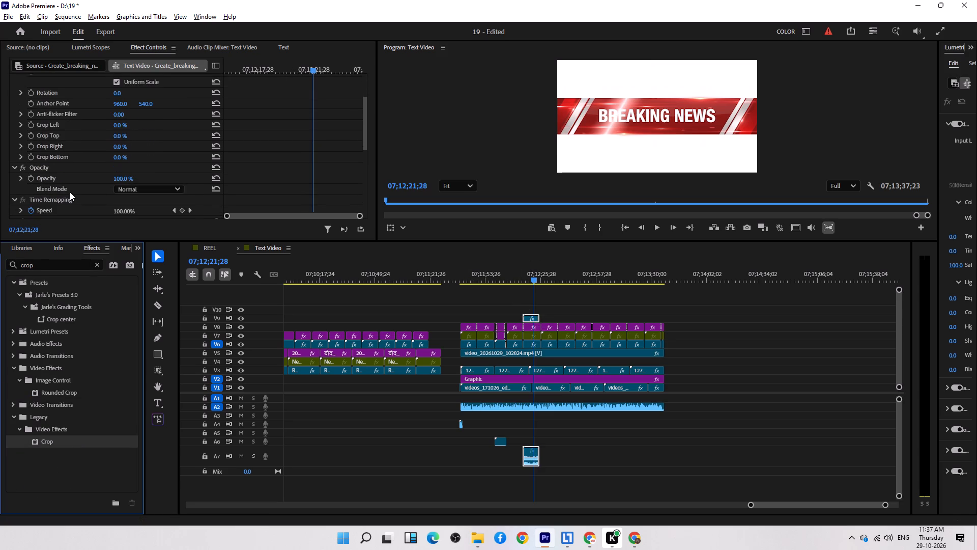
scroll(64, 185, "up", 2)
scroll(76, 131, "up", 5)
scroll(78, 140, "down", 5)
scroll(80, 144, "up", 5)
scroll(79, 144, "down", 3)
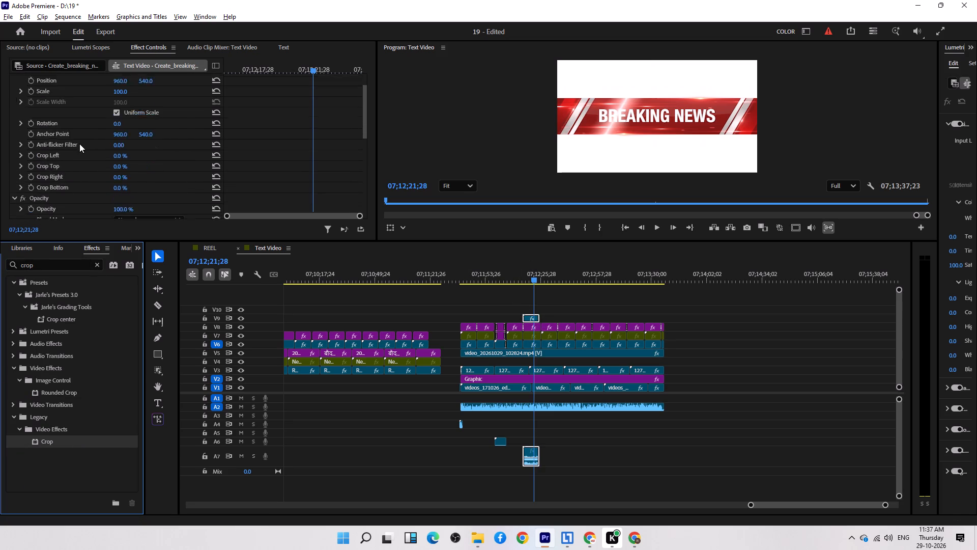
scroll(79, 144, "down", 4)
scroll(59, 187, "down", 4)
left_click(57, 168)
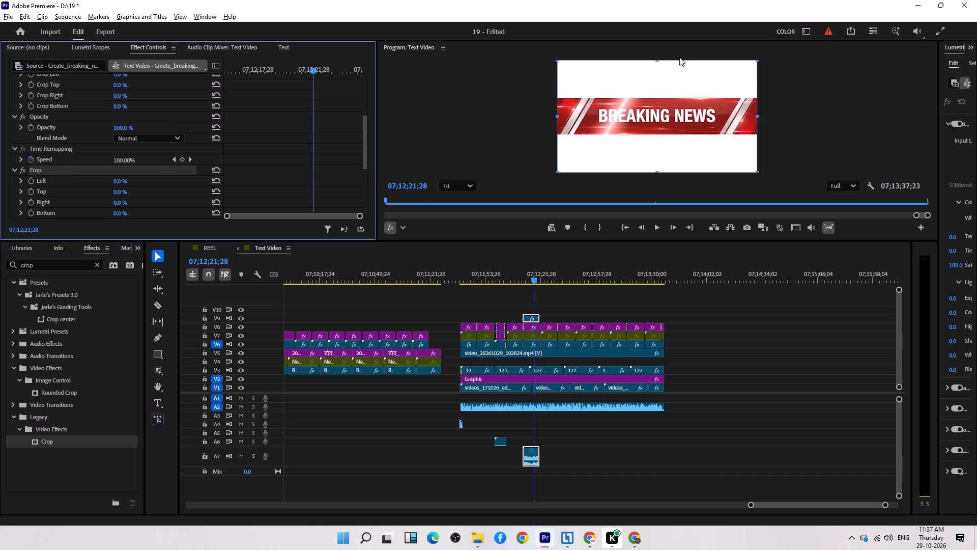
left_click_drag(657, 62, 667, 83)
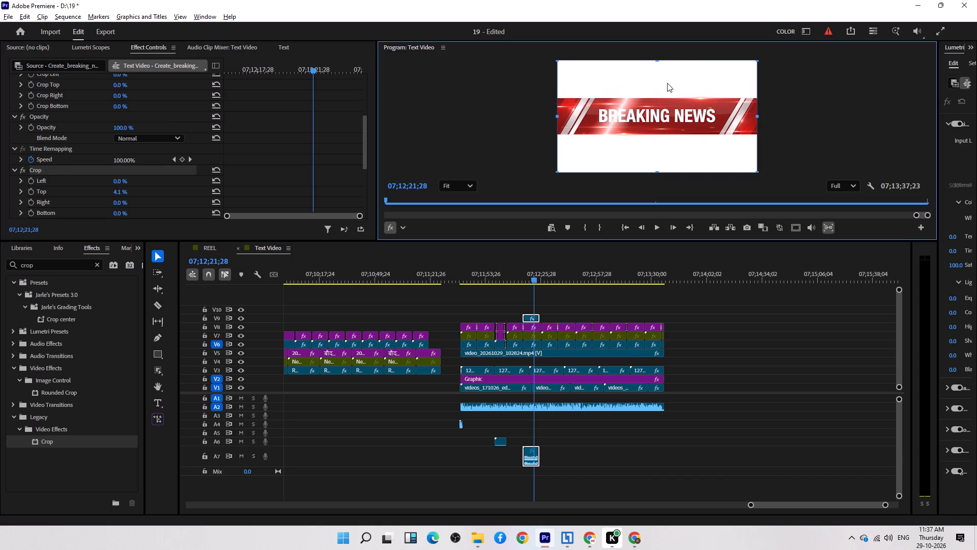
left_click_drag(667, 83, 673, 103)
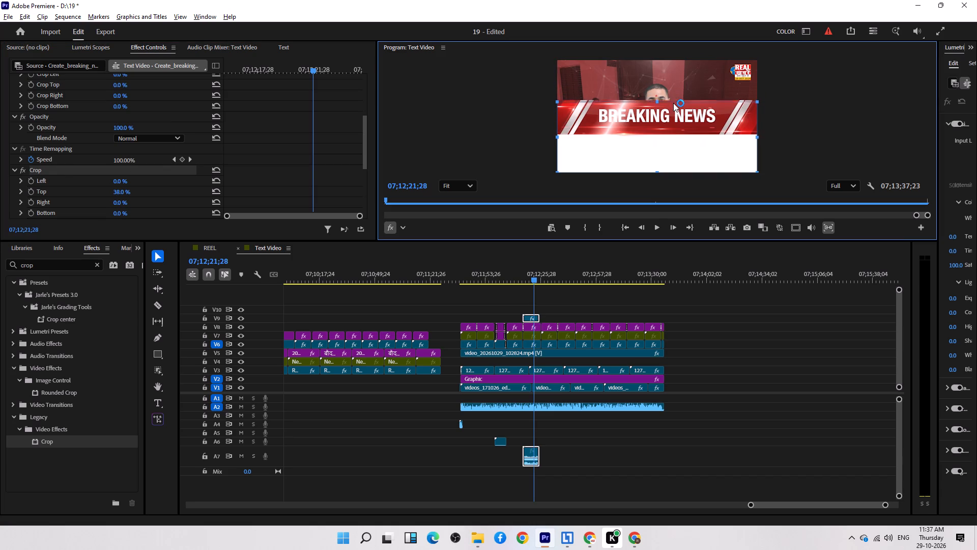
left_click_drag(673, 103, 674, 102)
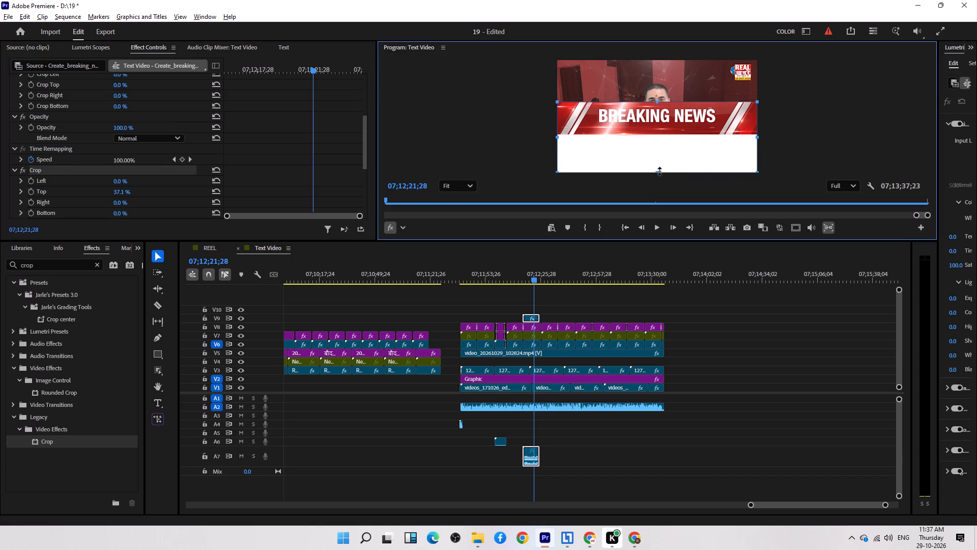
left_click_drag(659, 171, 660, 127)
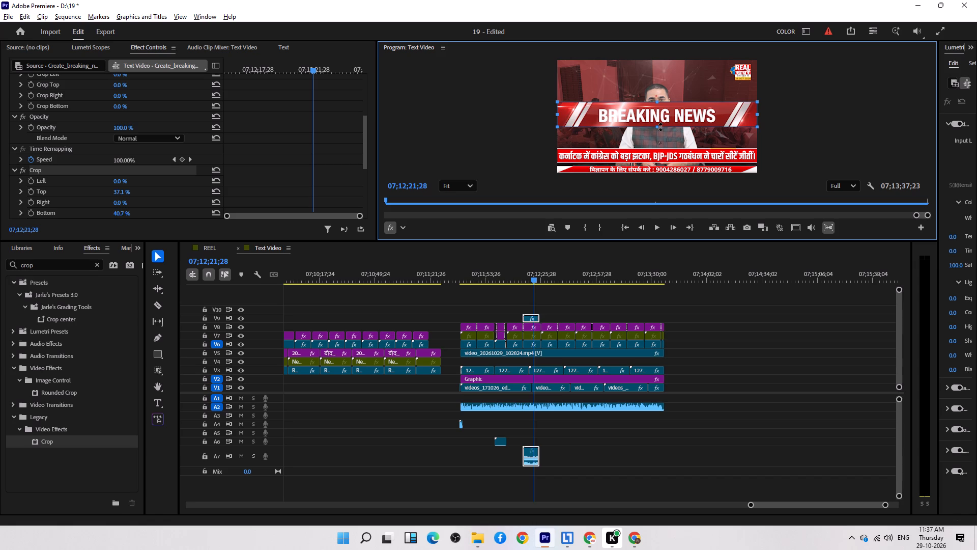
left_click_drag(660, 127, 662, 128)
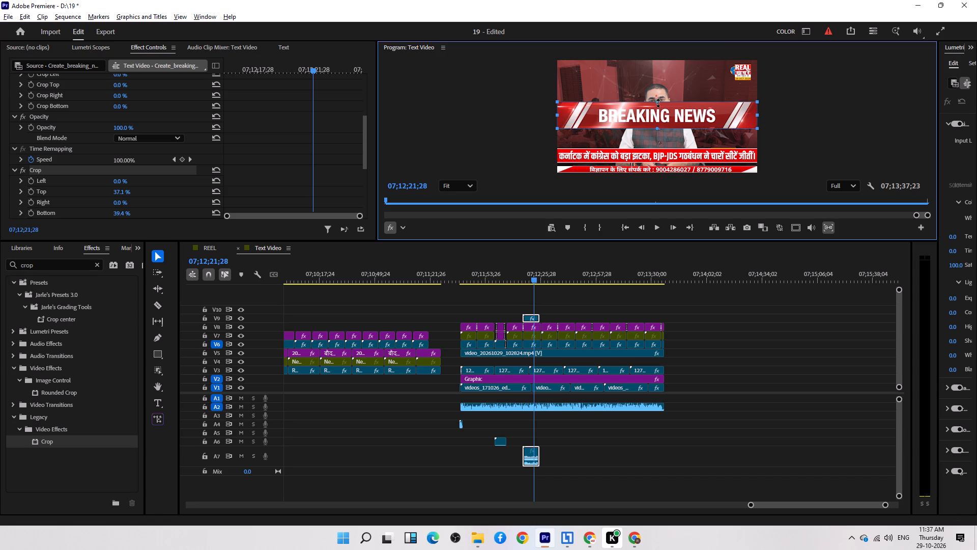
left_click(657, 101)
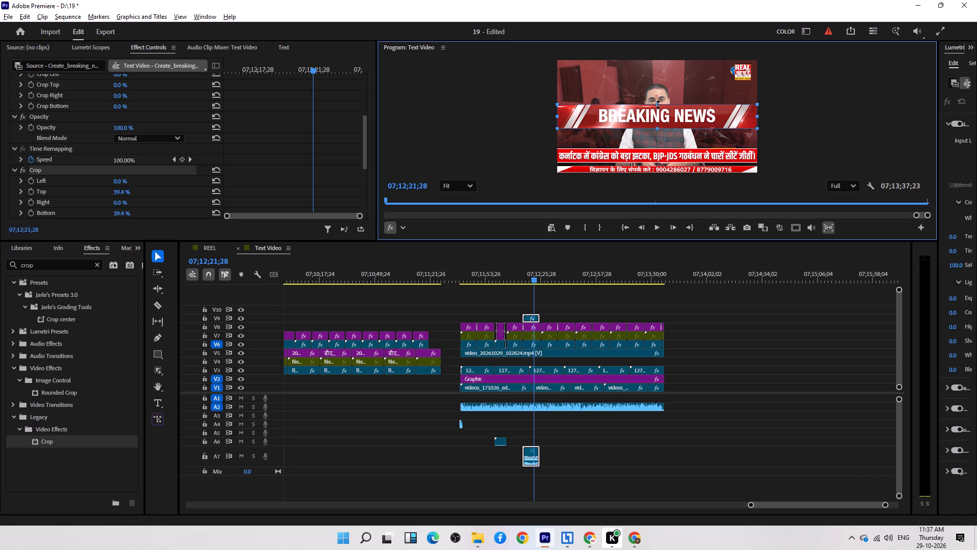
left_click(659, 126)
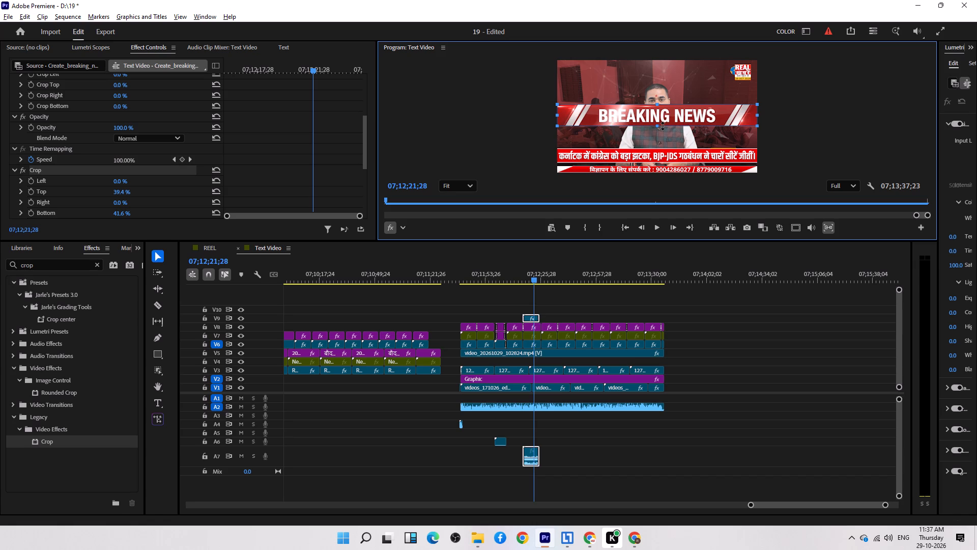
left_click(657, 104)
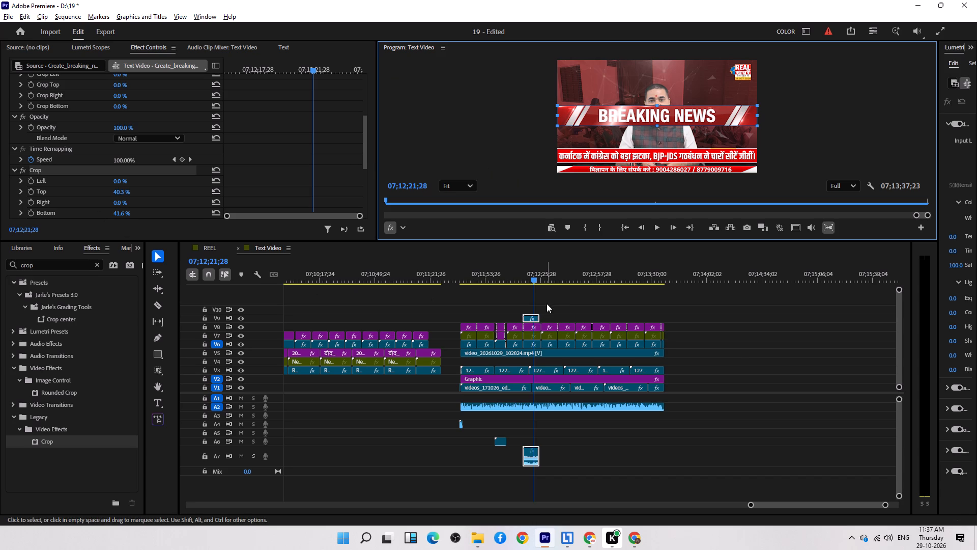
left_click(746, 350)
Unlink the breaking news banner's audio from its video and delete the audio on A7.
left_click(531, 319)
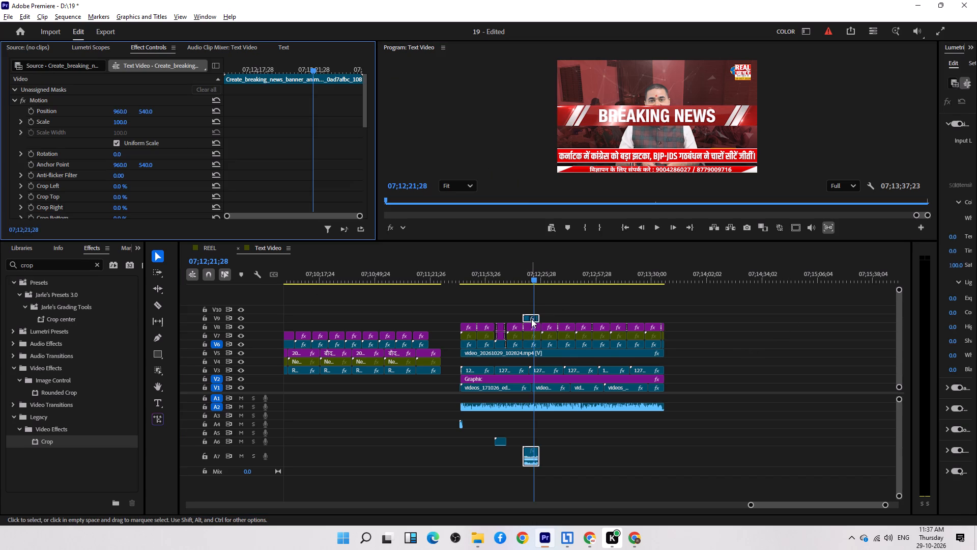
left_click_drag(584, 445, 526, 474)
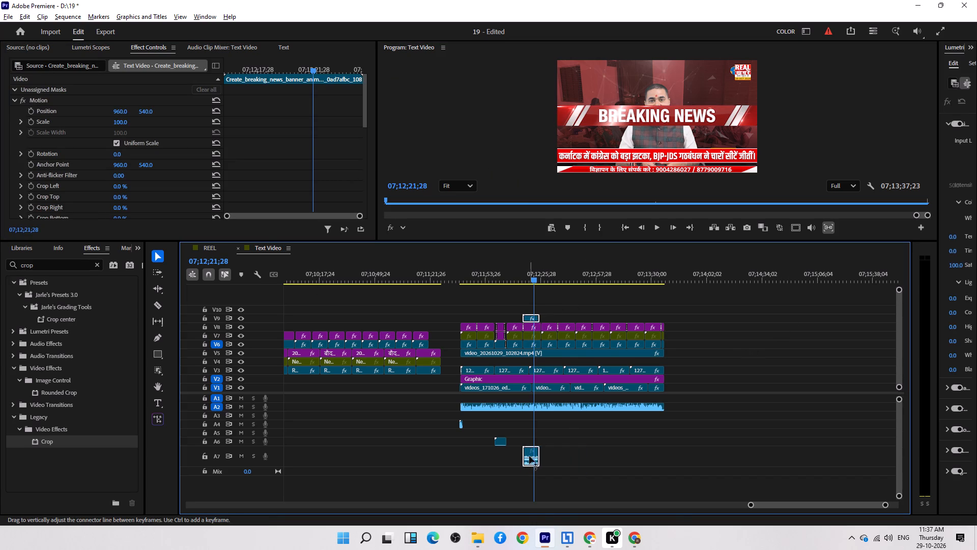
right_click(529, 456)
left_click(571, 190)
left_click_drag(594, 455, 530, 464)
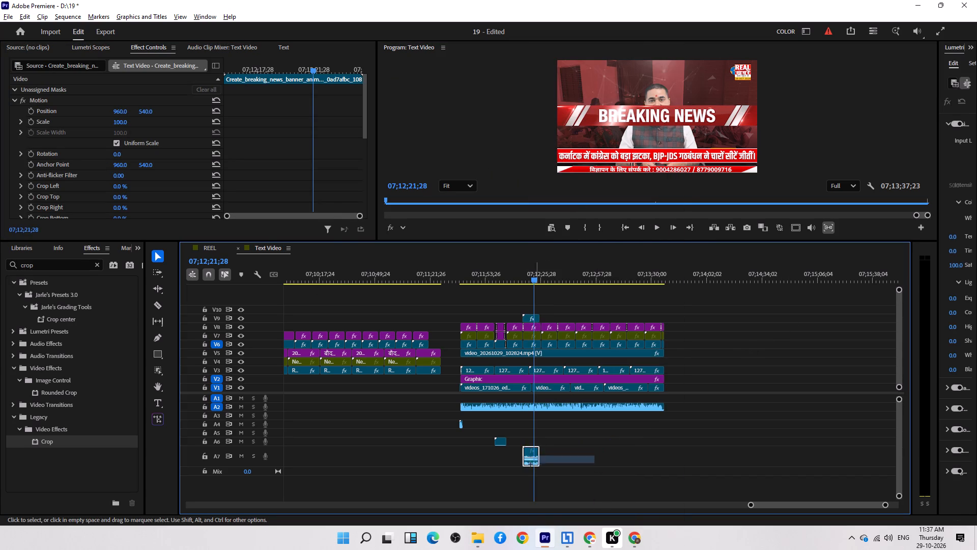
left_click_drag(530, 464, 525, 465)
key("Delete")
Move the breaking news banner clip on V9 to the start of the anchor segment at 07;11;39;15.
left_click_drag(528, 317, 495, 324)
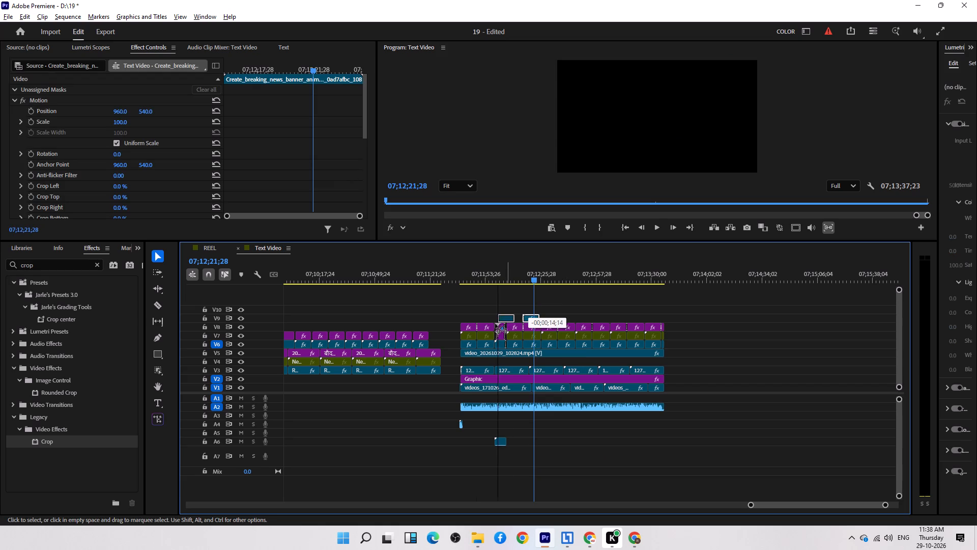
left_click_drag(495, 324, 467, 317)
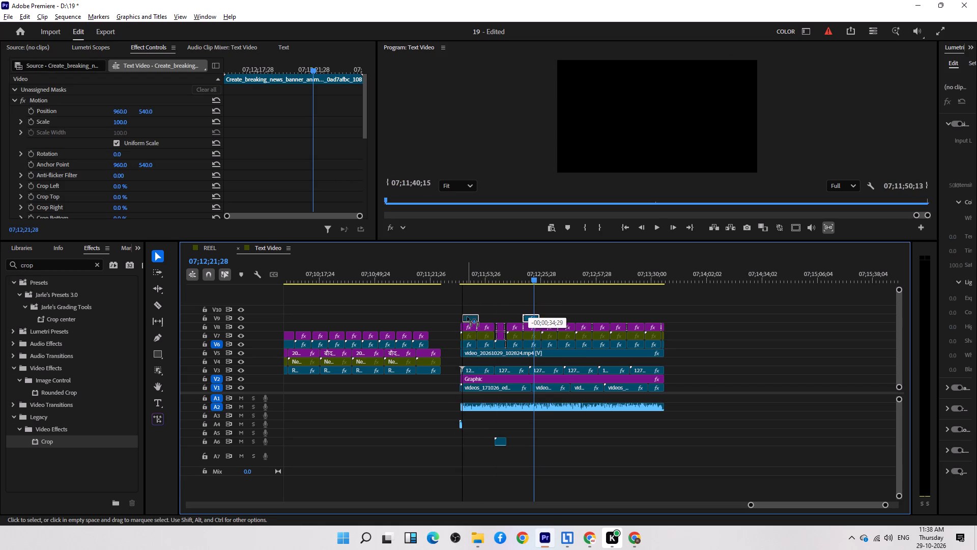
left_click_drag(467, 317, 467, 317)
Move the breaking news banner to the top of the frame, with position 960, 148.8.
left_click(476, 275)
left_click(473, 274)
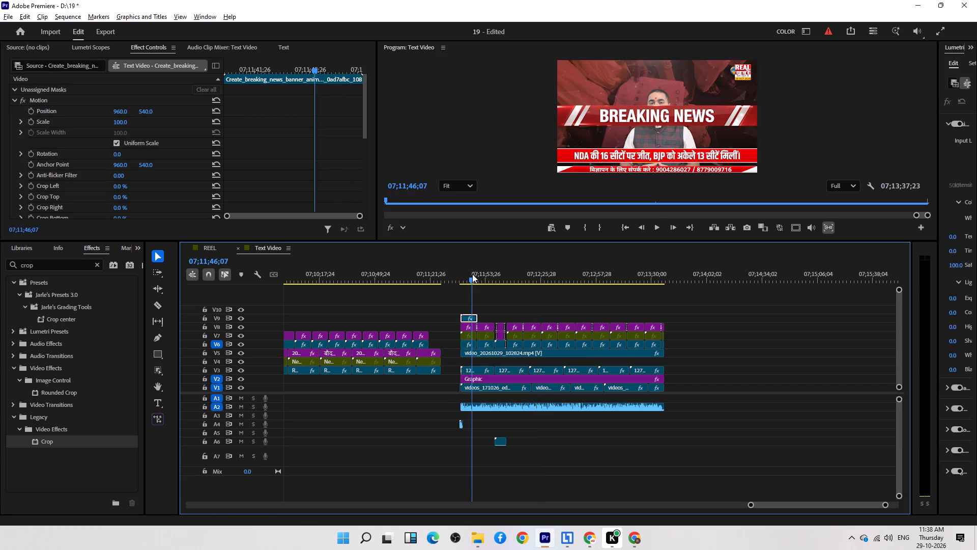
scroll(784, 374, "down", 5)
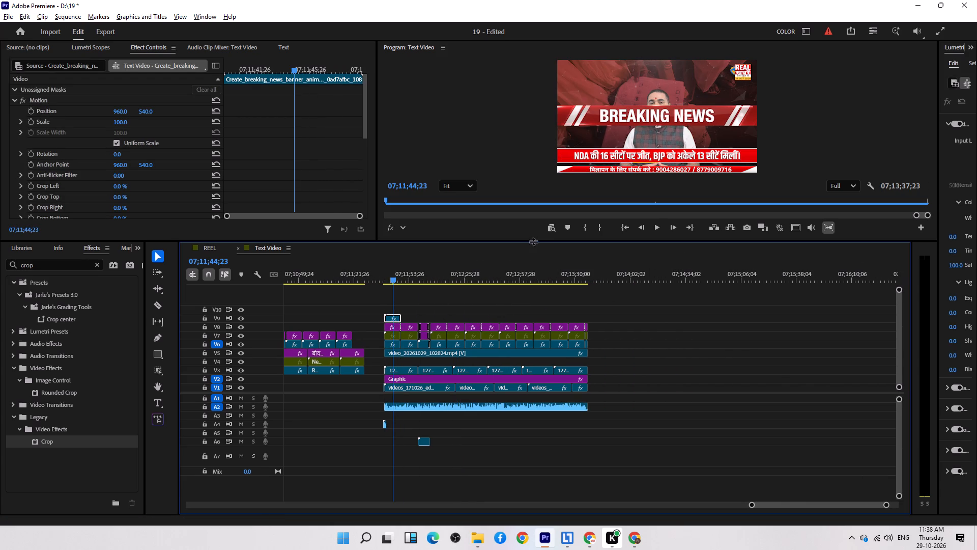
left_click_drag(533, 240, 563, 368)
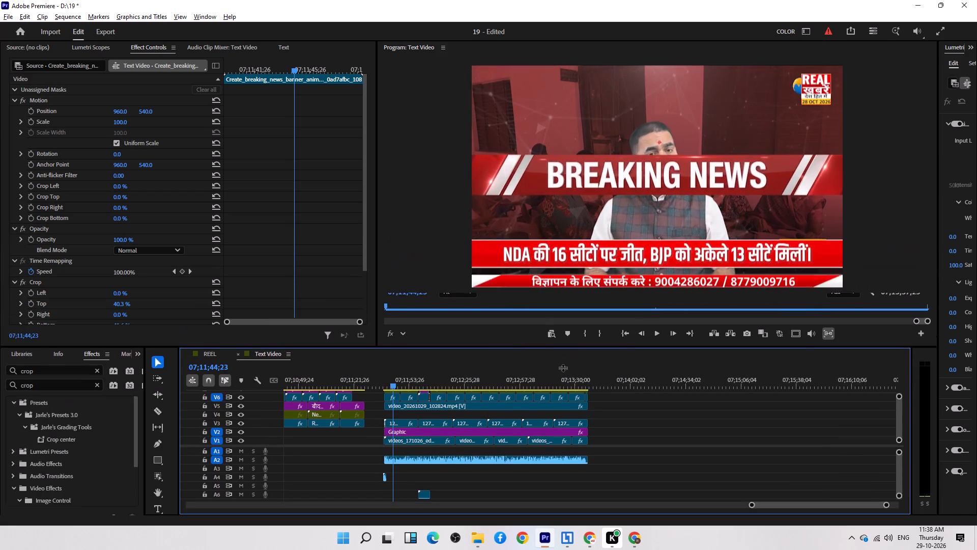
left_click_drag(563, 368, 572, 352)
left_click_drag(897, 424, 897, 423)
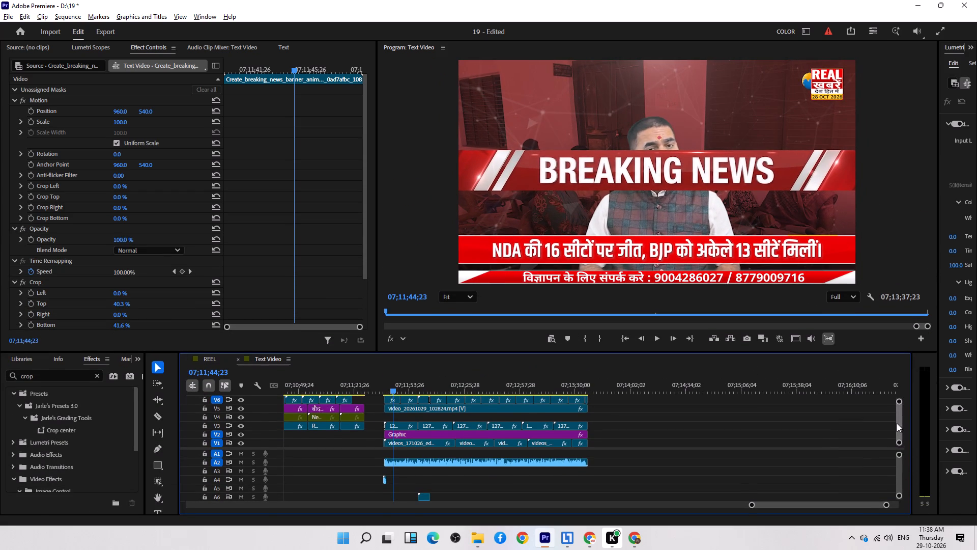
left_click_drag(897, 423, 900, 389)
left_click(41, 112)
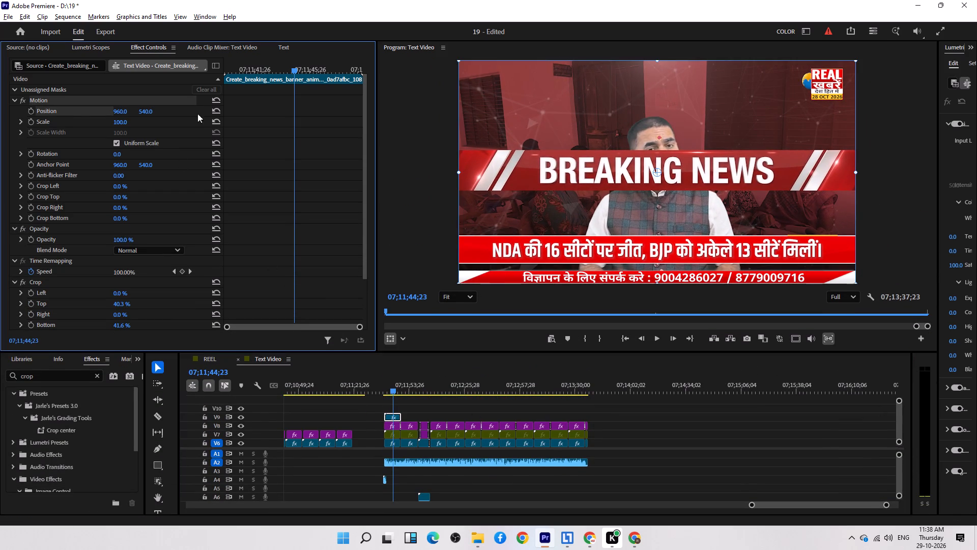
left_click_drag(683, 192, 697, 113)
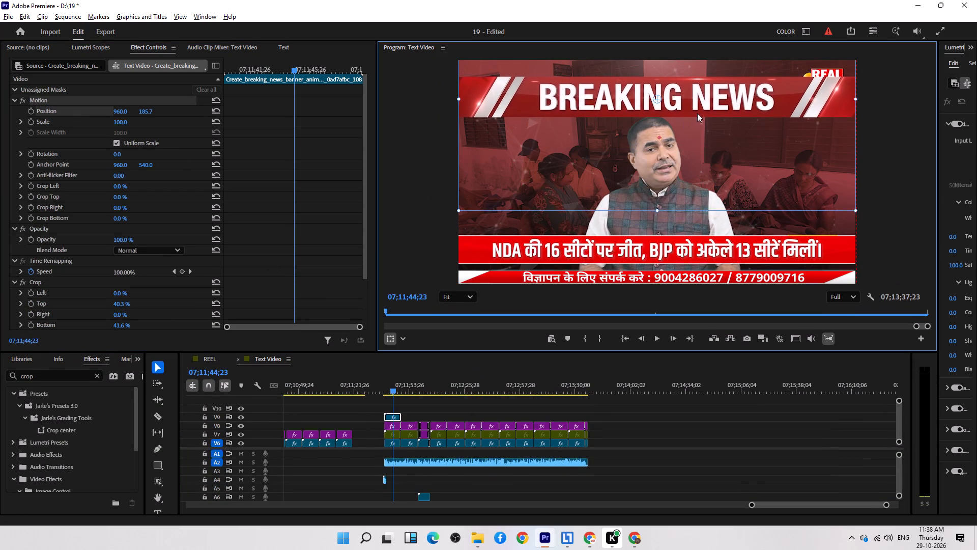
left_click_drag(697, 113, 677, 112)
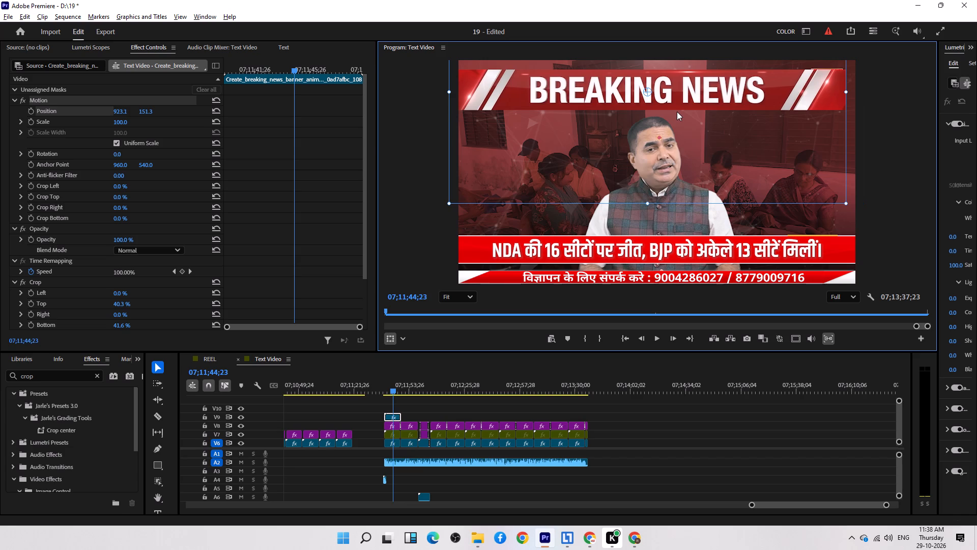
left_click_drag(677, 112, 679, 111)
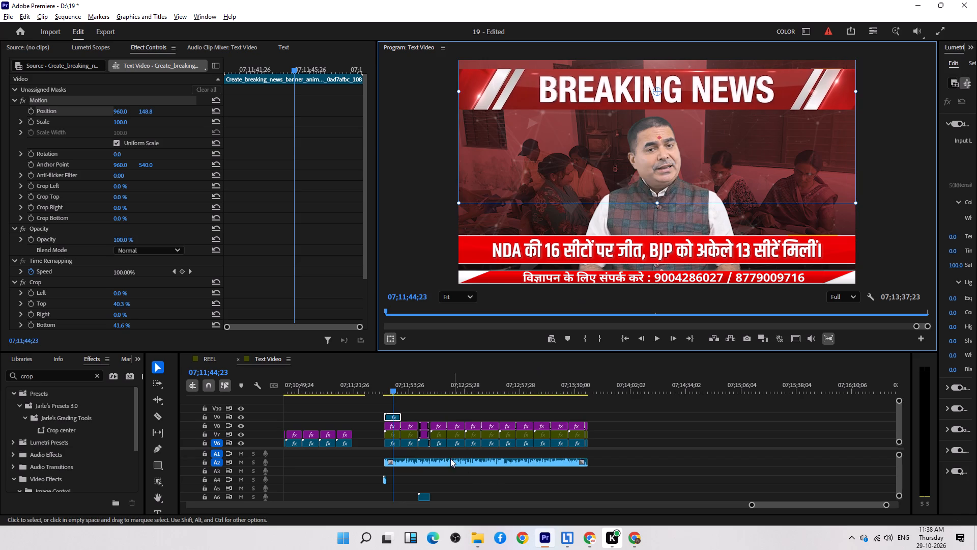
Play back the anchor segment from about 07;11;44;23 and return to its start to check the banner's placement.
type("--")
left_click(896, 418)
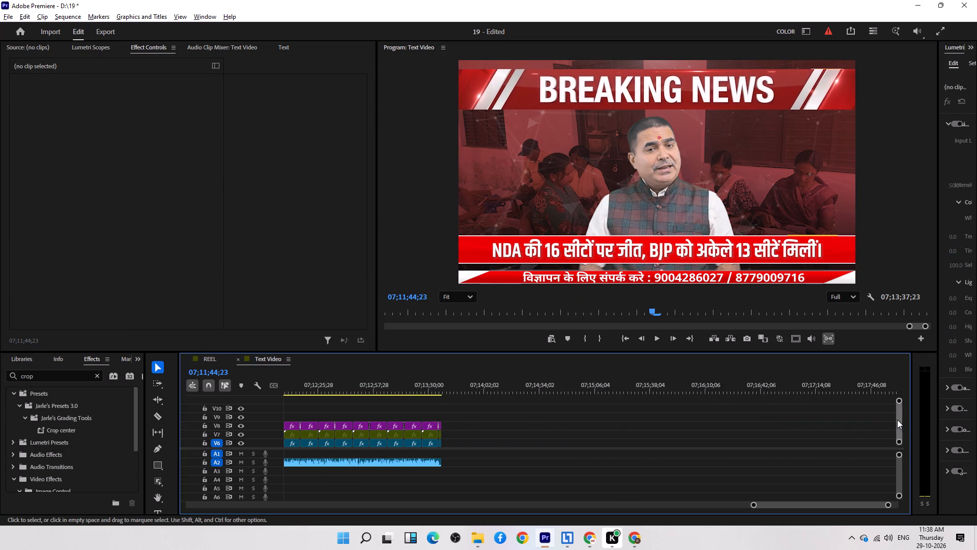
scroll(779, 430, "up", 3)
scroll(484, 418, "up", 5)
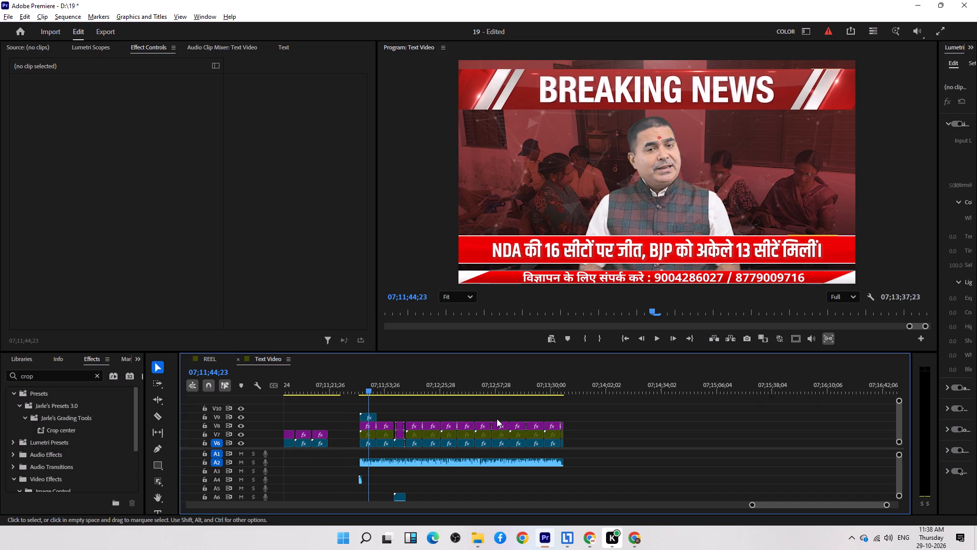
key("space")
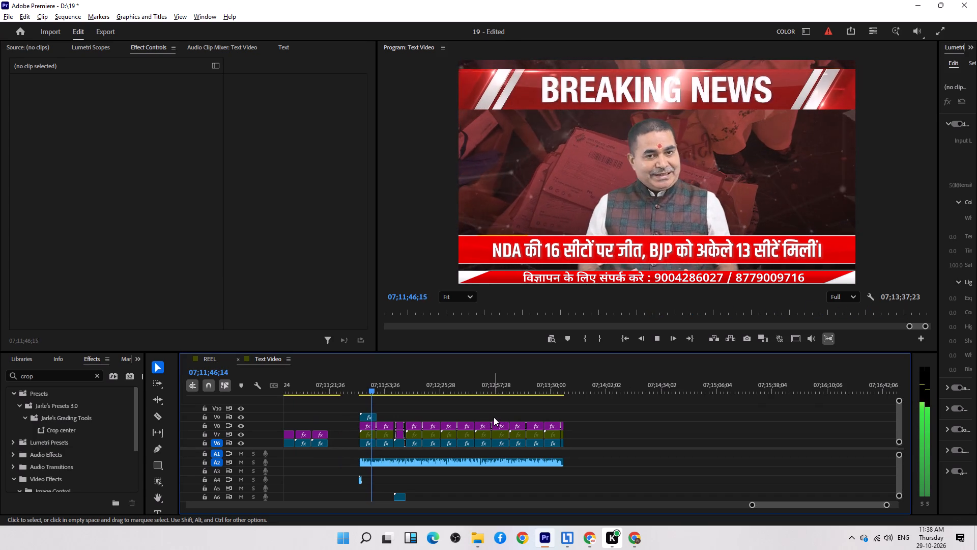
key("space")
key("Up")
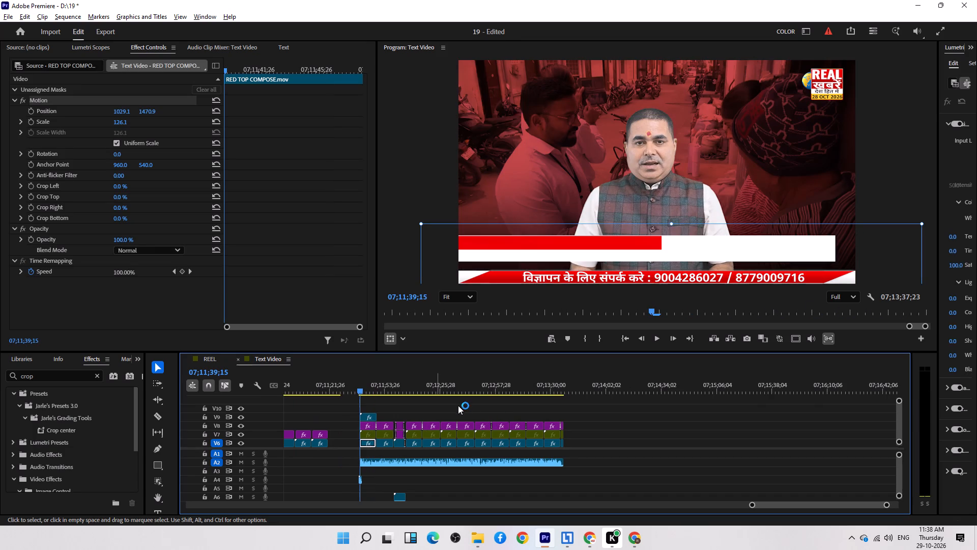
scroll(459, 404, "up", 4)
scroll(459, 404, "down", 4)
Move the anchor segment's nested sequence clips from V7 to V9, parking the breaking news banner on V10 ahead of the segment.
left_click_drag(584, 434, 420, 437)
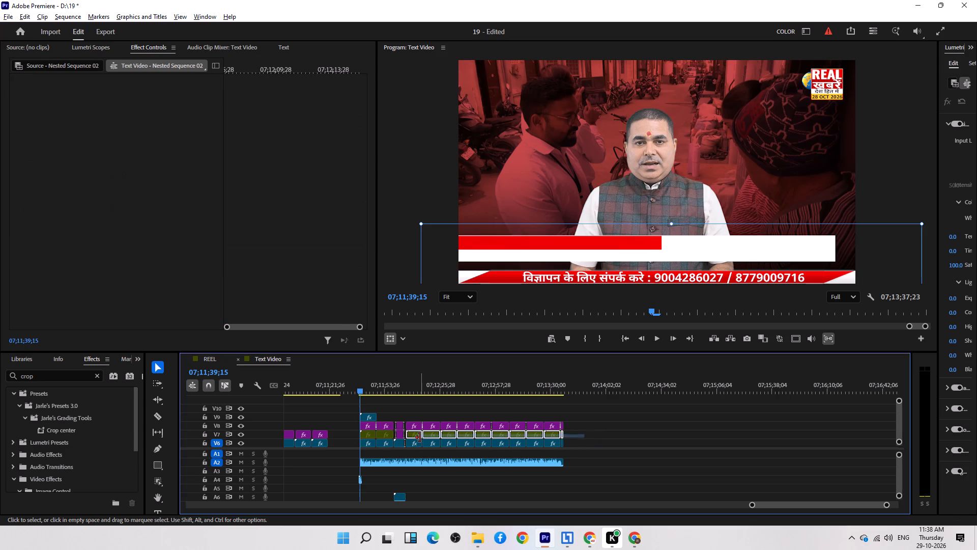
left_click_drag(418, 433, 419, 413)
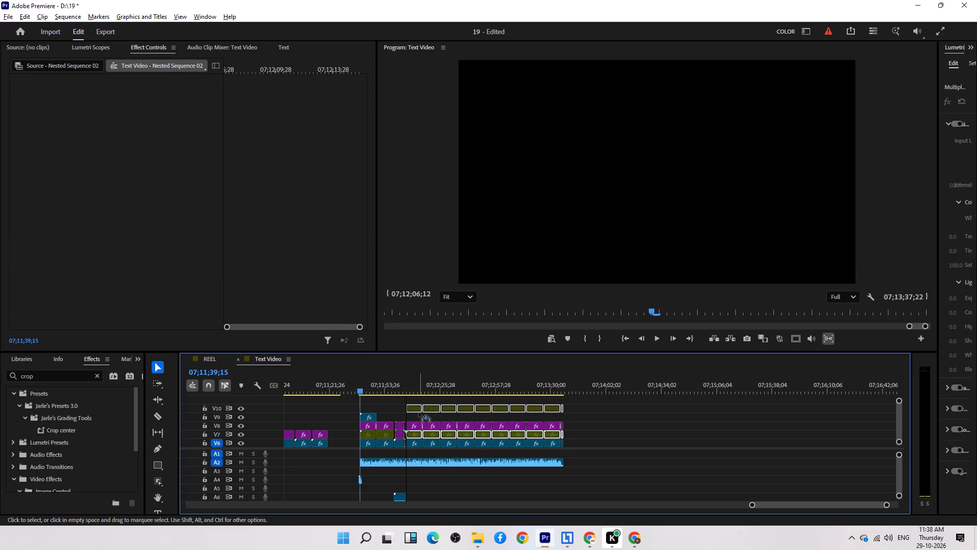
left_click_drag(419, 413, 419, 413)
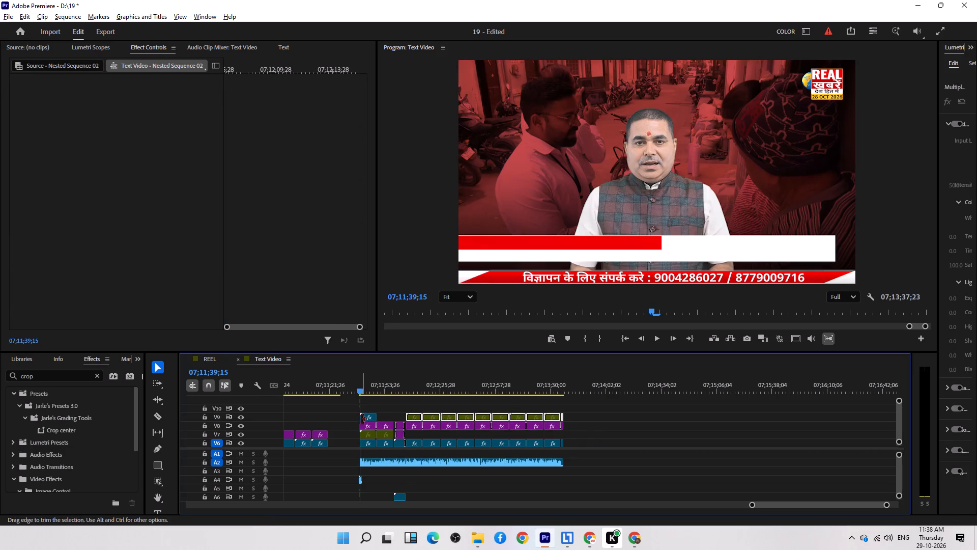
left_click_drag(366, 415, 334, 408)
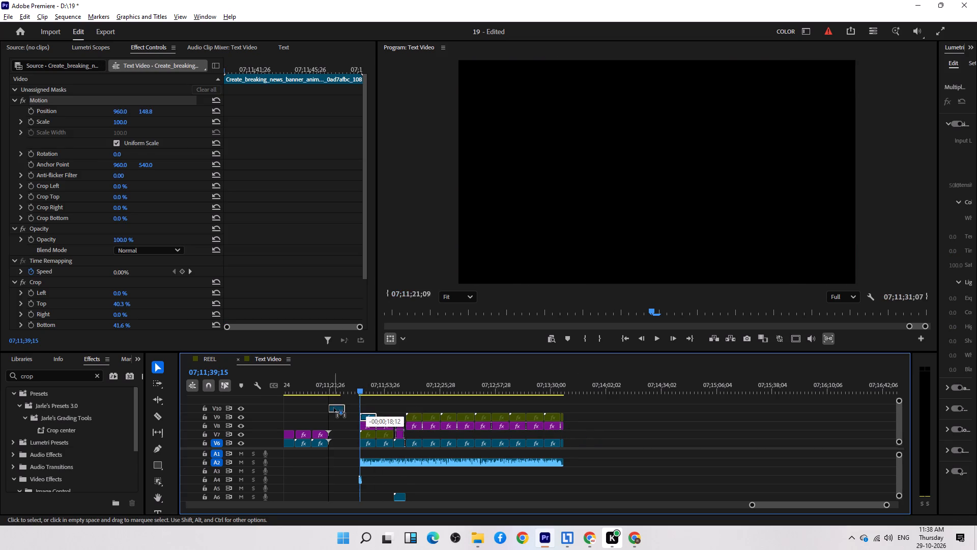
left_click_drag(334, 408, 333, 408)
left_click_drag(347, 432, 387, 436)
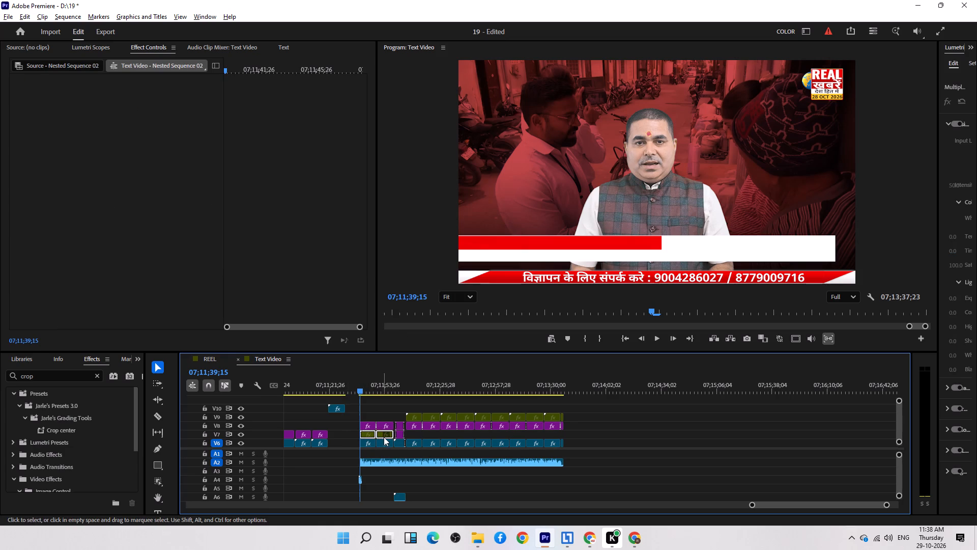
left_click_drag(383, 436, 384, 421)
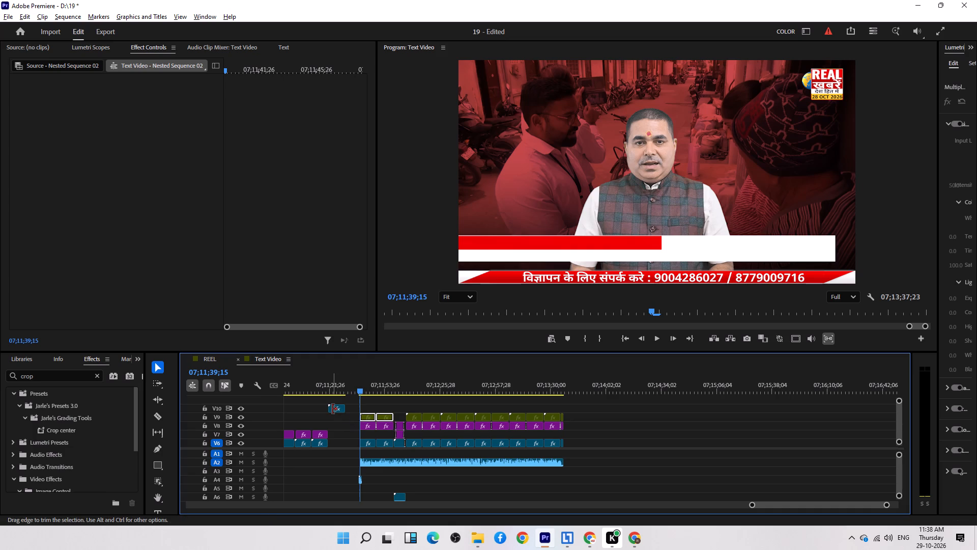
Place the breaking news banner clip on V7 at the start of the anchor segment, 07;11;39;15.
left_click_drag(333, 411, 371, 437)
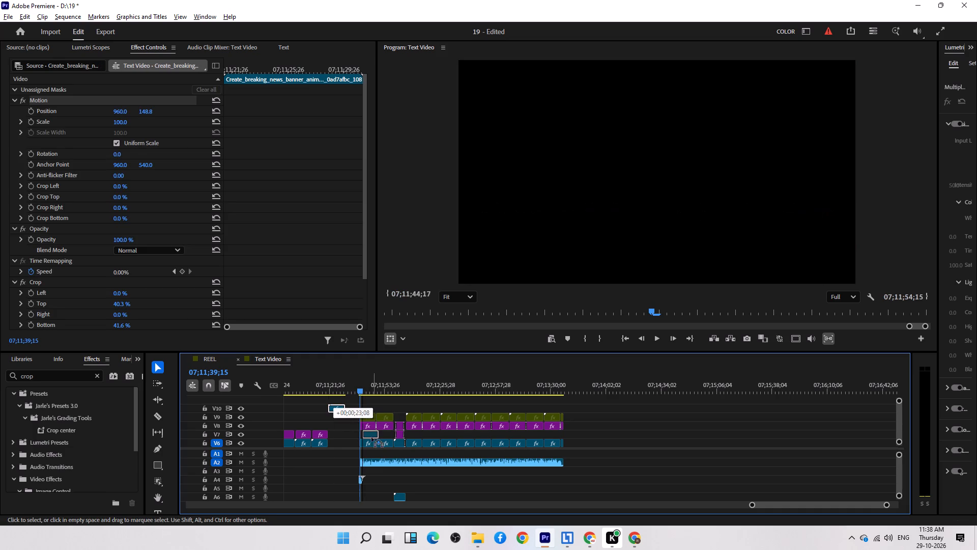
left_click_drag(371, 437, 365, 437)
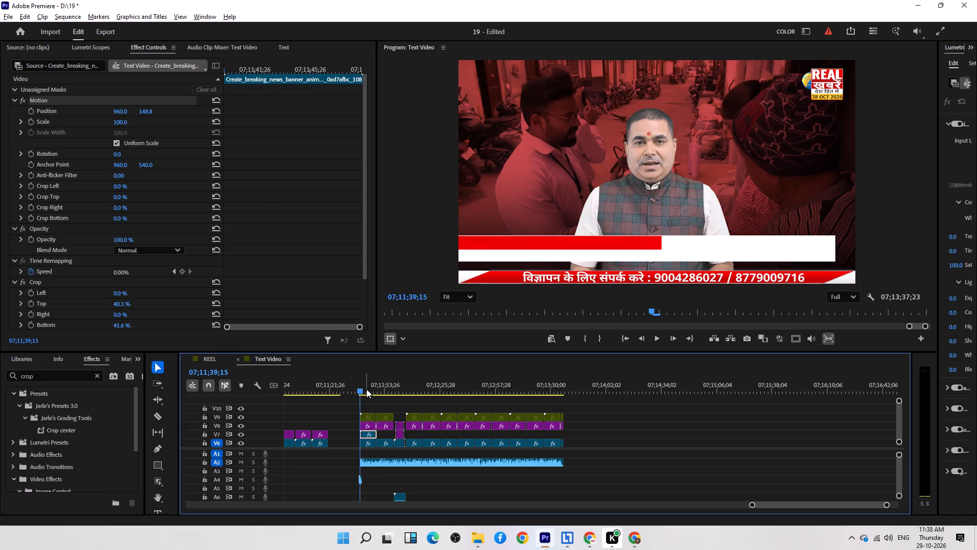
Scale the breaking news banner to 101.4 and raise it to position 960, 134.1.
left_click_drag(366, 389, 374, 390)
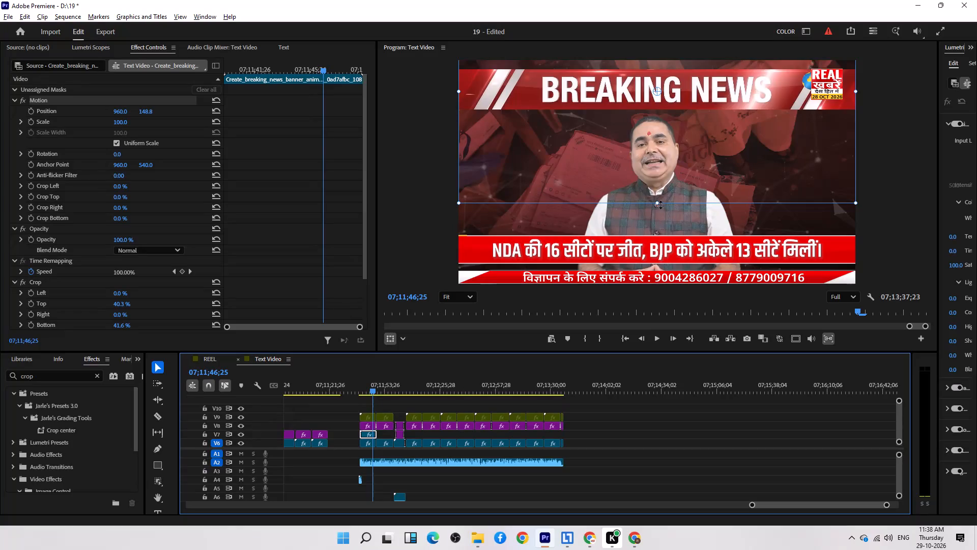
left_click_drag(659, 203, 665, 204)
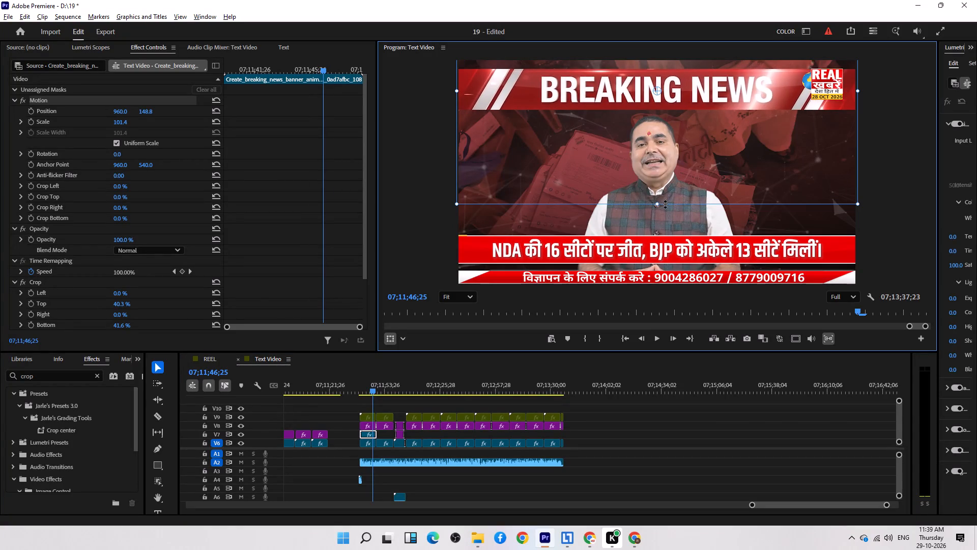
left_click_drag(665, 204, 666, 204)
left_click(694, 156)
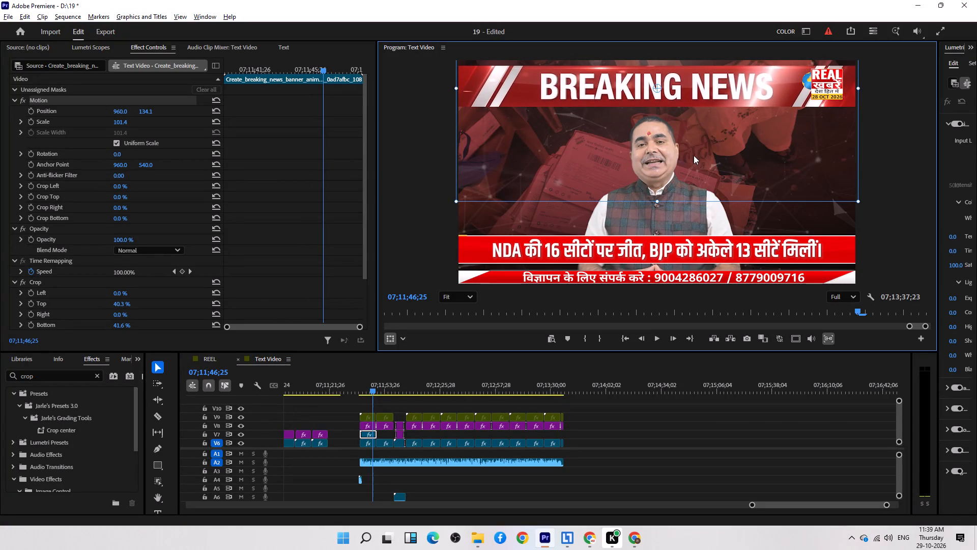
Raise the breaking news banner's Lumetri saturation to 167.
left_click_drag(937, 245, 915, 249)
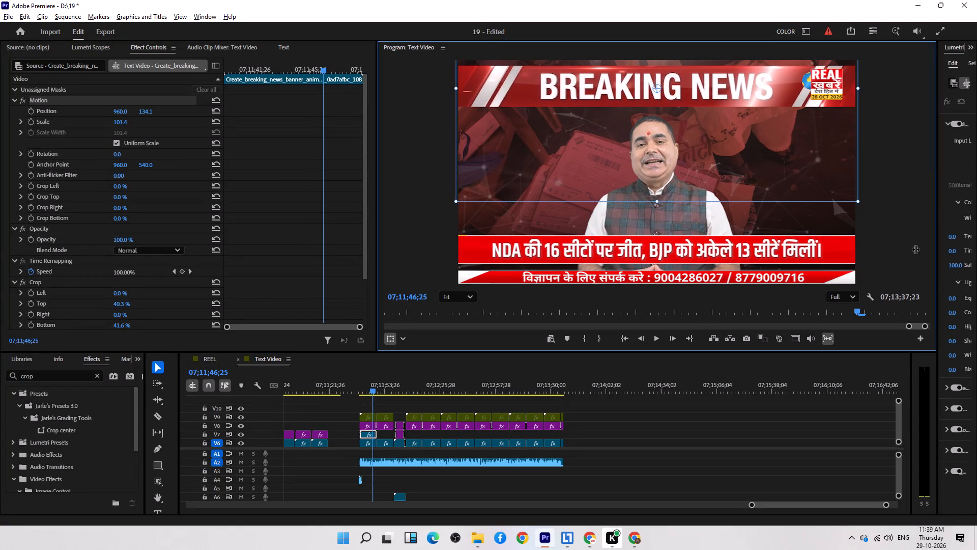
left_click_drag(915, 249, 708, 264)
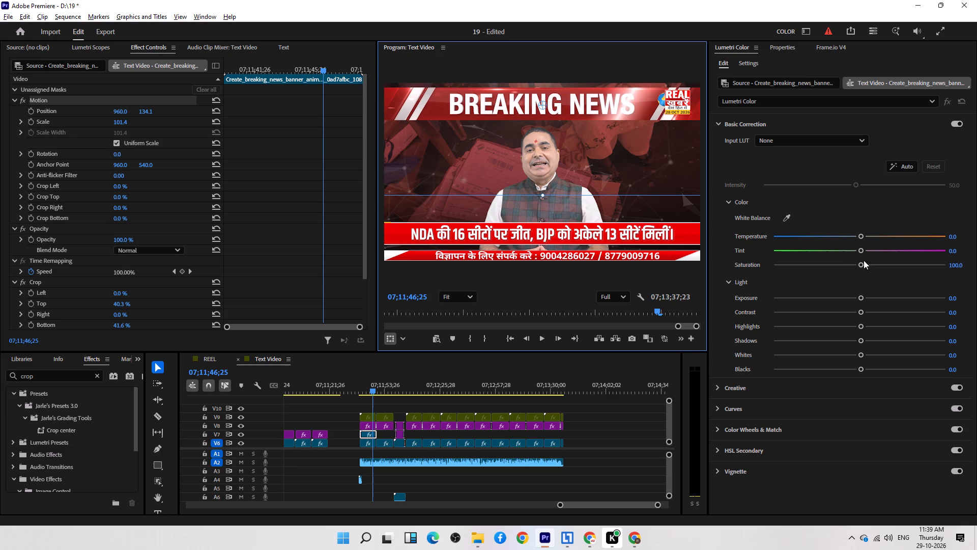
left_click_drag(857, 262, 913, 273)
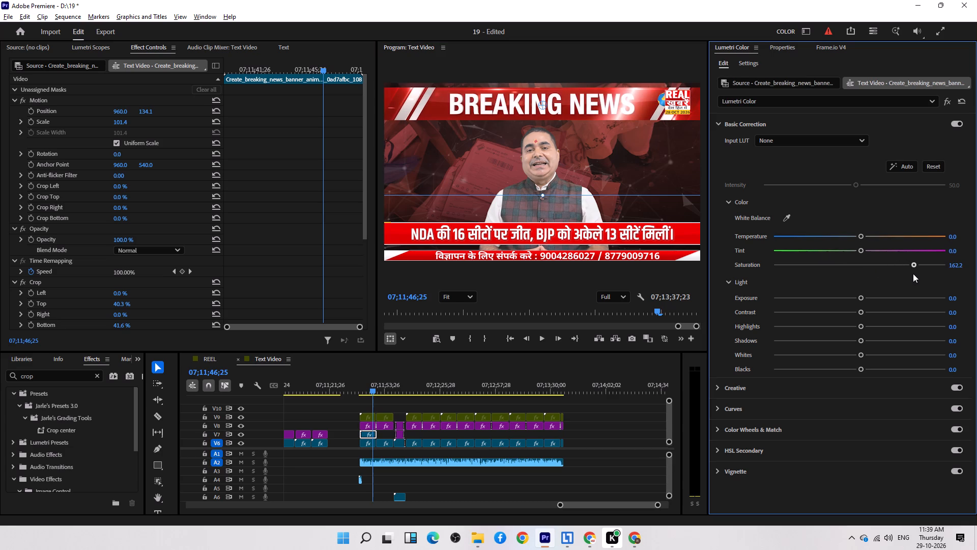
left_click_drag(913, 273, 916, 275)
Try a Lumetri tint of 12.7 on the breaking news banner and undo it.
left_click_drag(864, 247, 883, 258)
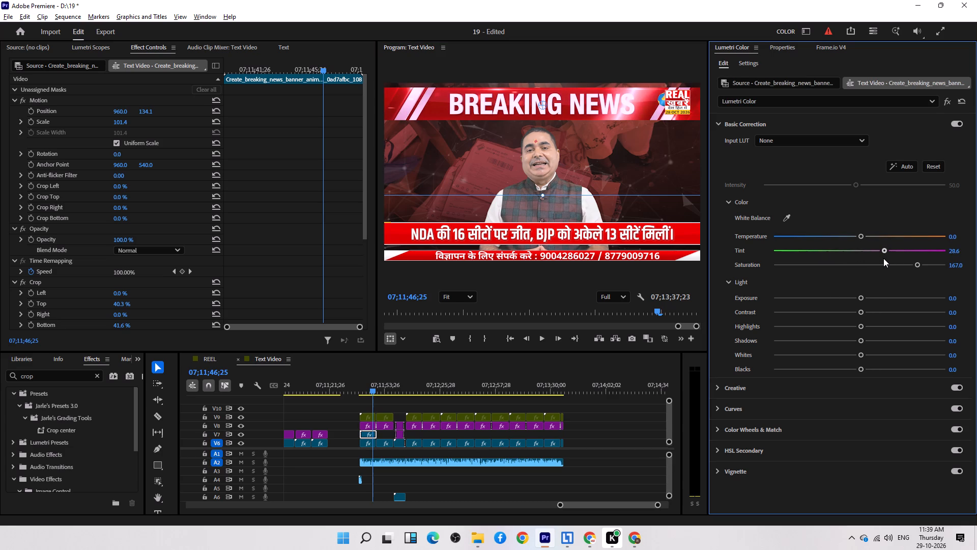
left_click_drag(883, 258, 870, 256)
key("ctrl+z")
Correct the breaking news banner in Lumetri Basic Correction: saturation 133.9, exposure 1.3, contrast 56.9 and highlights 18.0.
left_click_drag(922, 262, 878, 267)
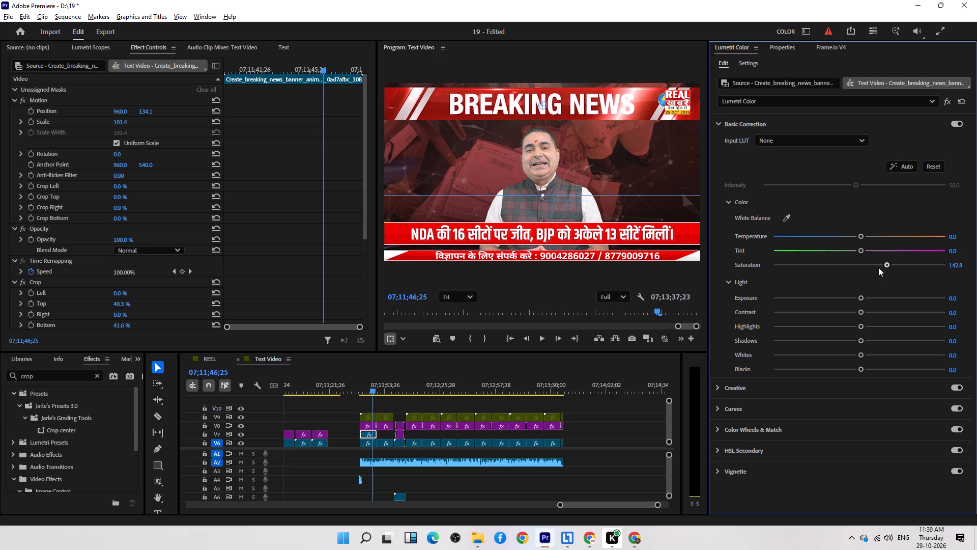
left_click_drag(878, 267, 888, 271)
left_click_drag(860, 299, 883, 297)
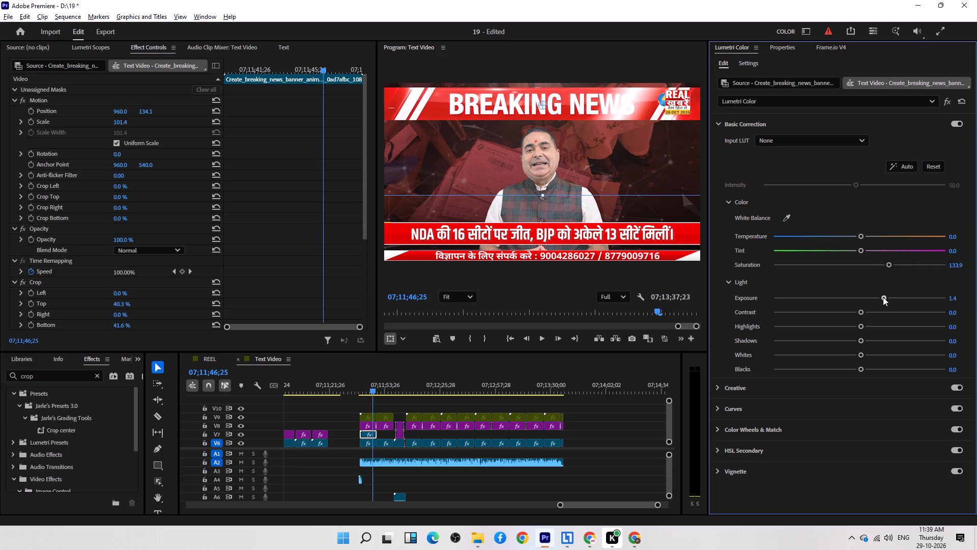
left_click_drag(883, 297, 880, 296)
left_click_drag(863, 311, 854, 309)
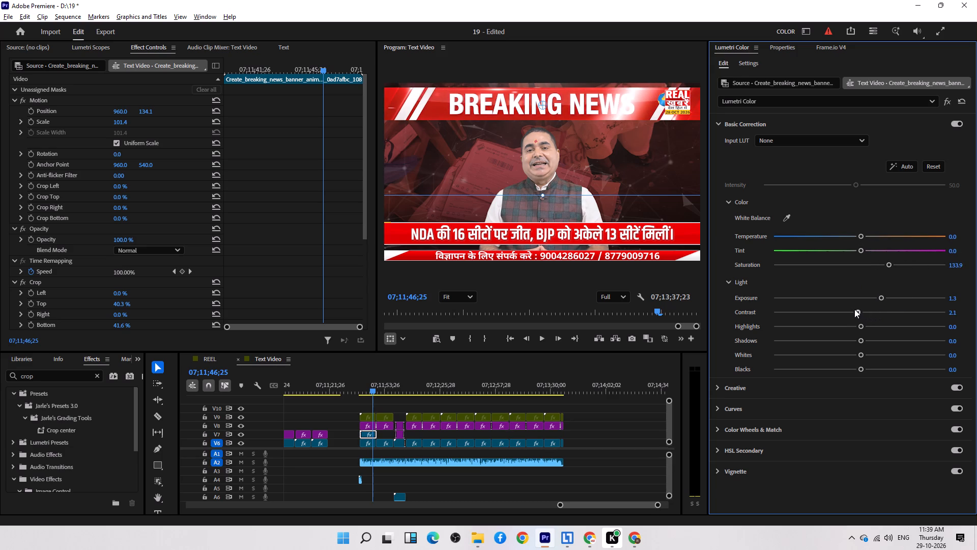
left_click_drag(854, 309, 903, 321)
left_click_drag(903, 321, 908, 321)
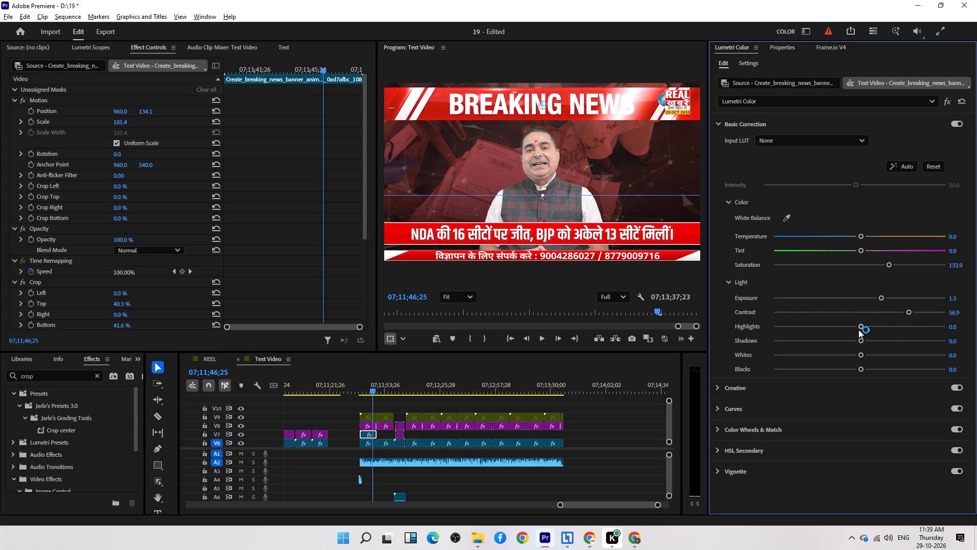
left_click(858, 324)
Enlarge the program monitor and the timeline by narrowing the Lumetri Color area and the audio meters.
left_click_drag(708, 259, 924, 269)
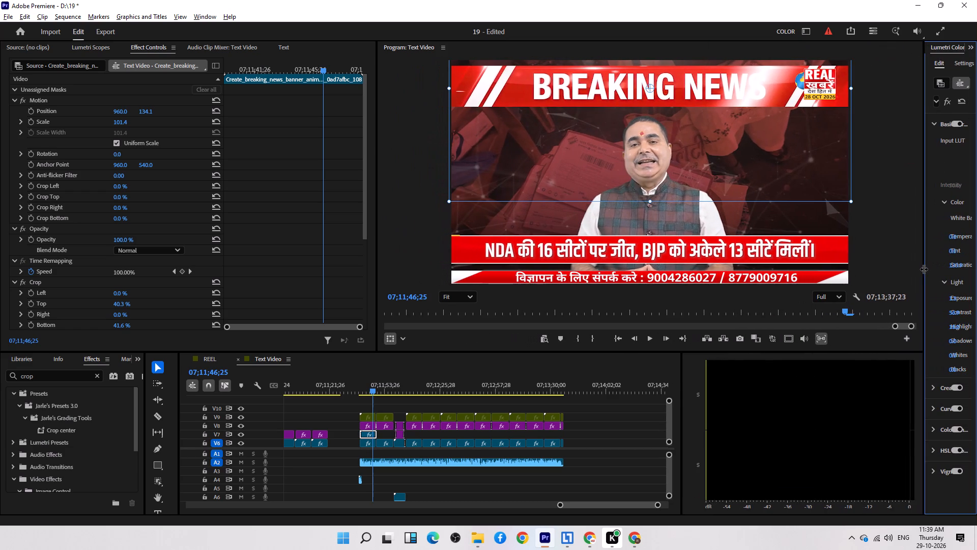
left_click(679, 422)
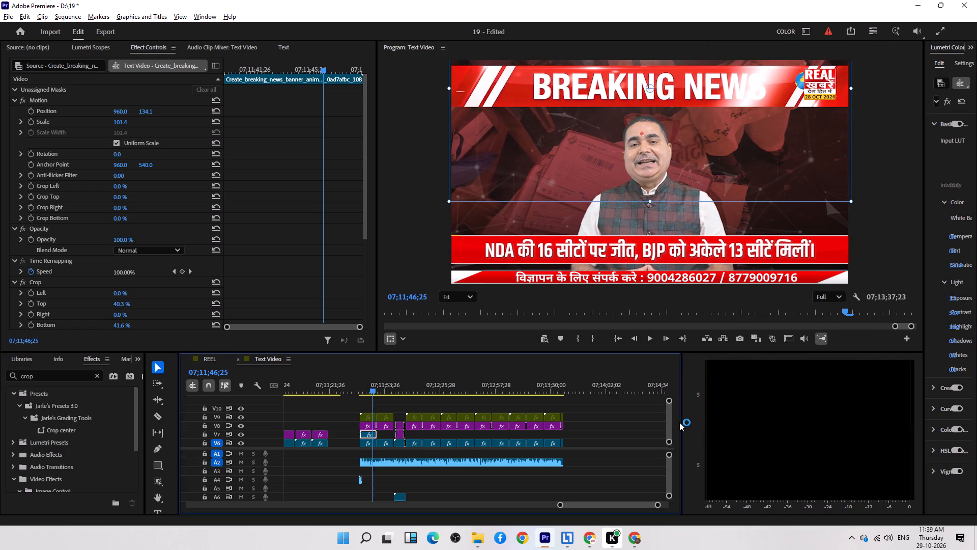
left_click_drag(680, 423, 880, 410)
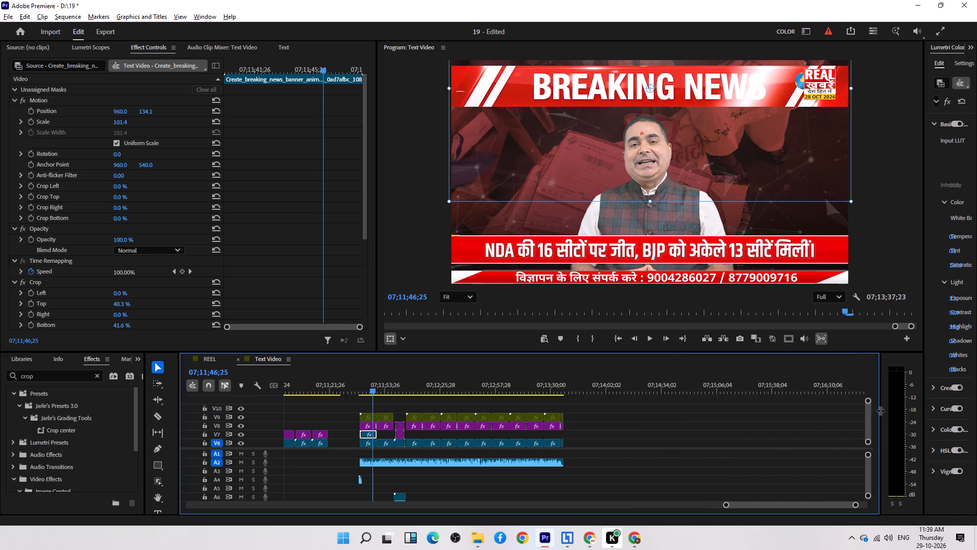
left_click_drag(880, 410, 881, 410)
Scale the breaking news banner to 102.7.
left_click(854, 204)
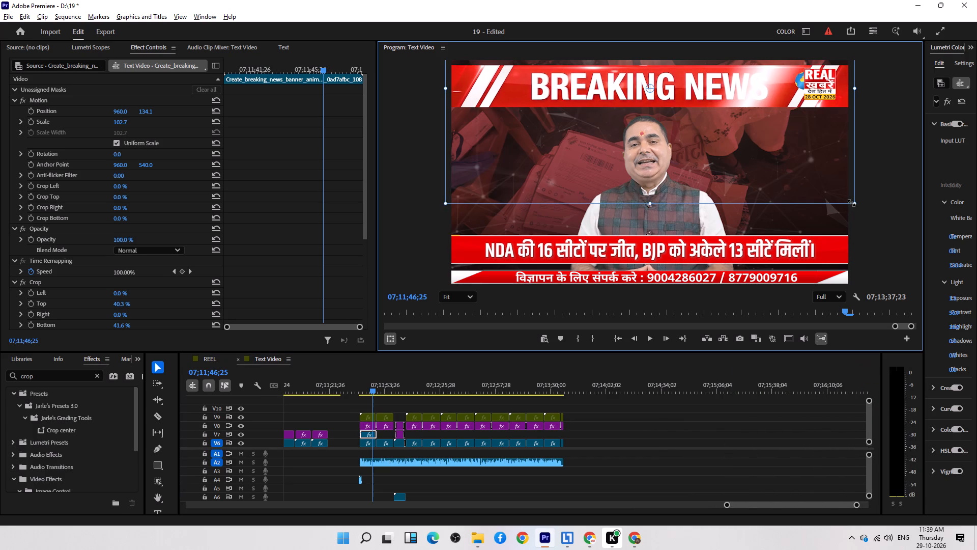
Tighten the breaking news banner's Crop effect to 41.2 % at the top and 43.0 % at the bottom.
left_click(60, 285)
left_click_drag(650, 108, 649, 106)
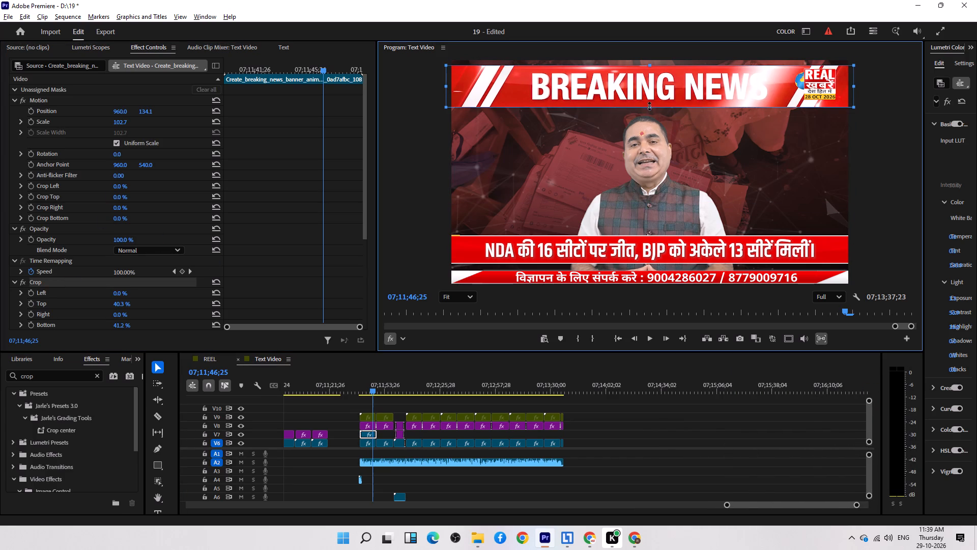
left_click_drag(649, 106, 646, 104)
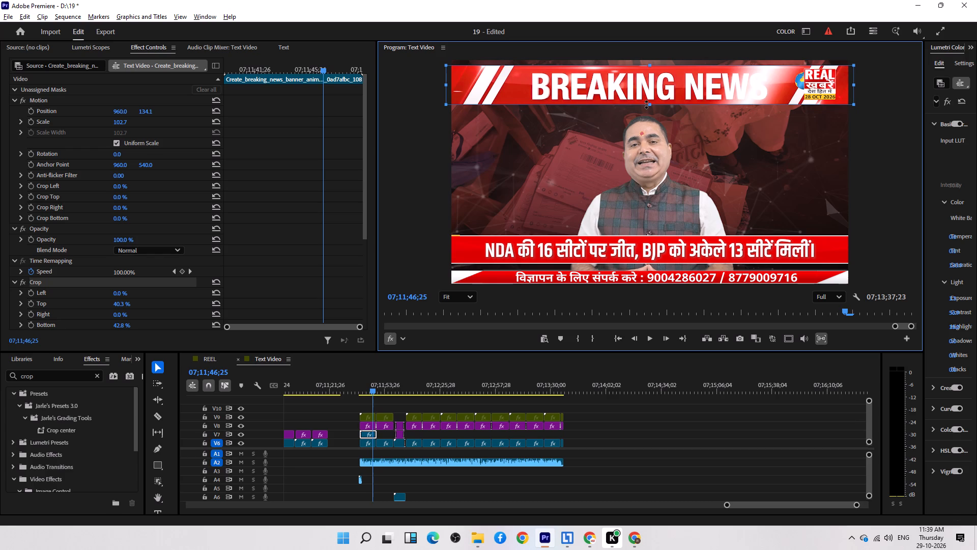
left_click_drag(646, 104, 646, 104)
left_click(653, 66)
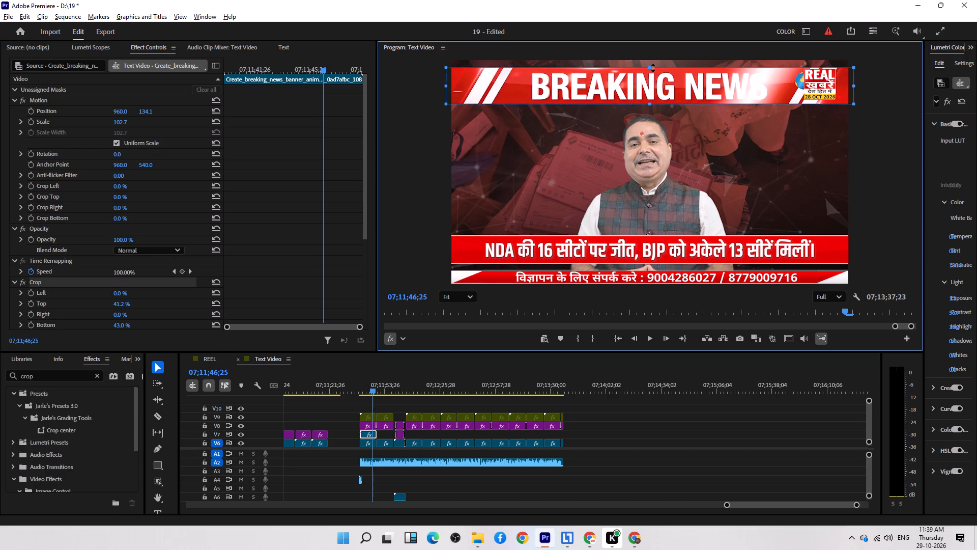
left_click(620, 448)
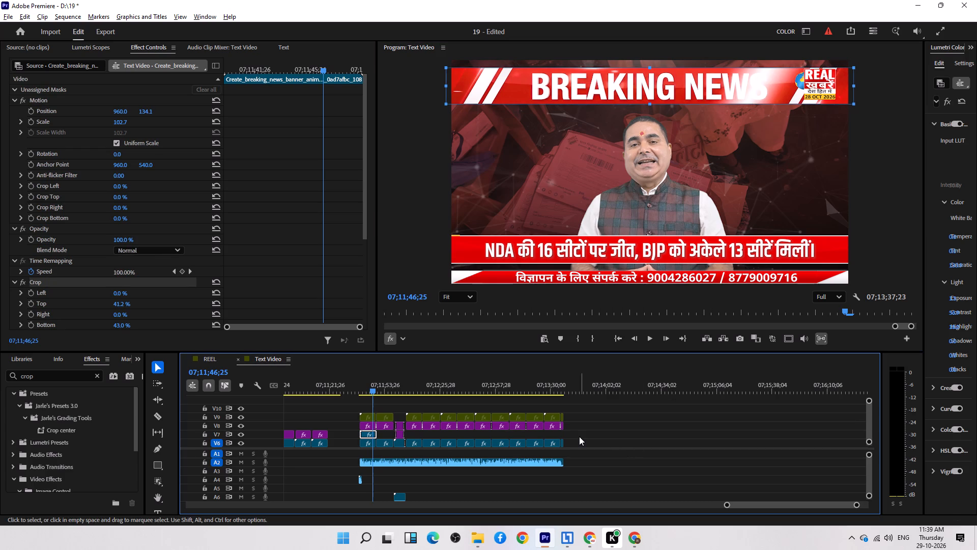
Duplicate the breaking news banner on V7 directly after the original and again at the start of the next section, 07;12;06;12.
left_click(364, 434, "alt")
left_click_drag(365, 435, 381, 435)
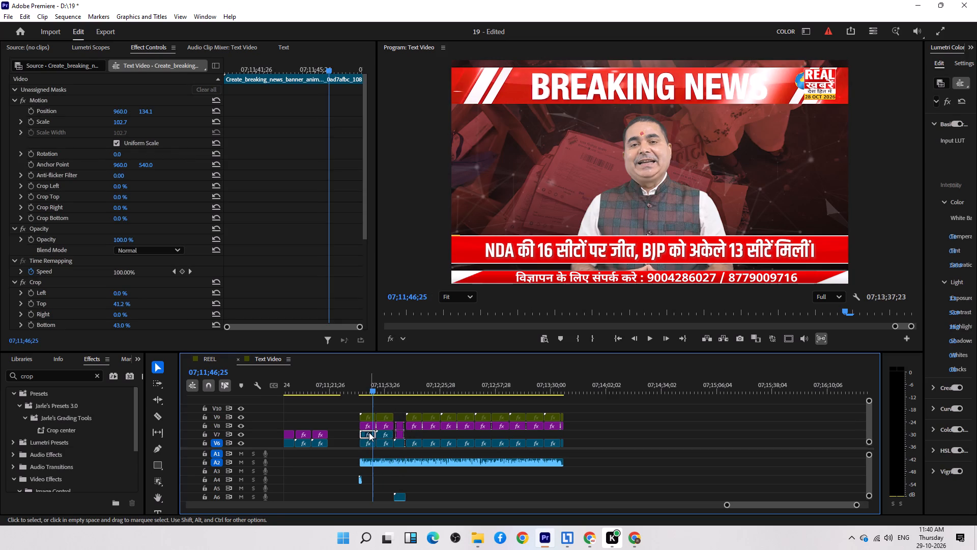
left_click_drag(365, 432, 412, 436, "alt")
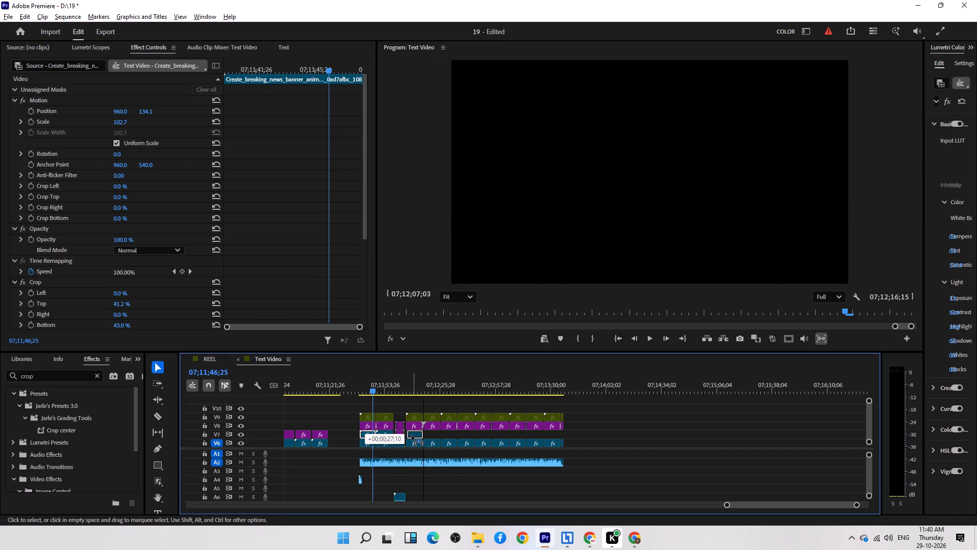
left_click_drag(412, 436, 411, 437, "alt")
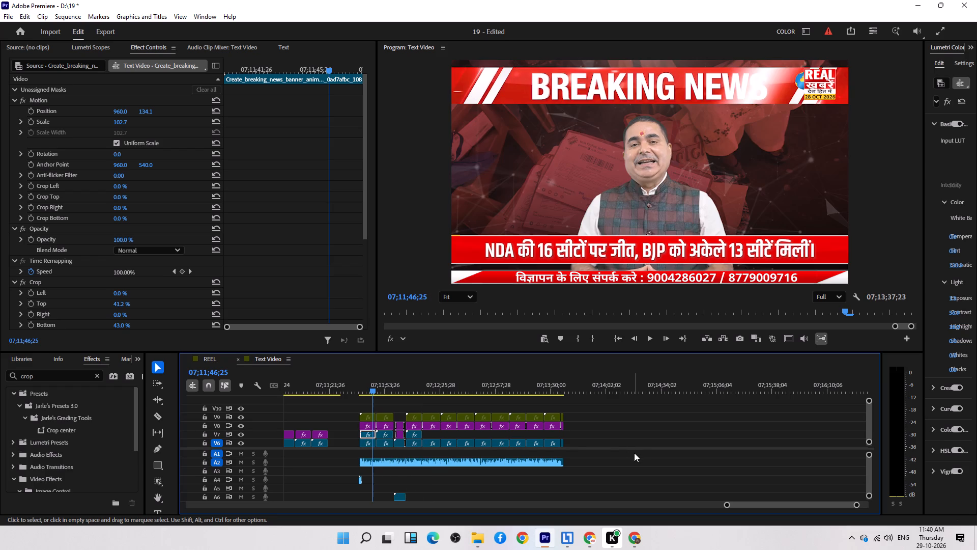
Copy the banner at 07;12;06;12 and paste it end to end on V7 until it covers the segment, reaching 07;13;40;24.
key("Down")
key("Down")
key("Down")
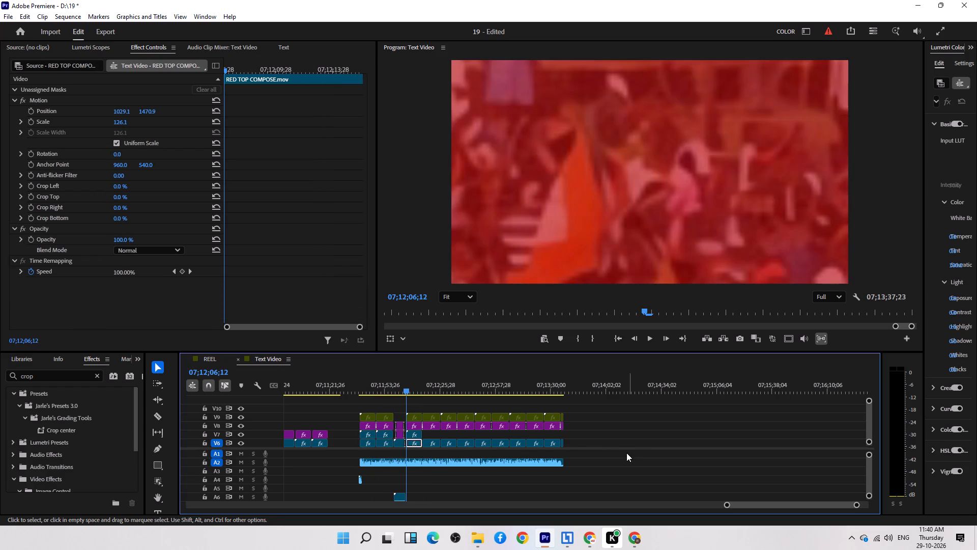
left_click(459, 438)
left_click_drag(456, 432, 418, 436)
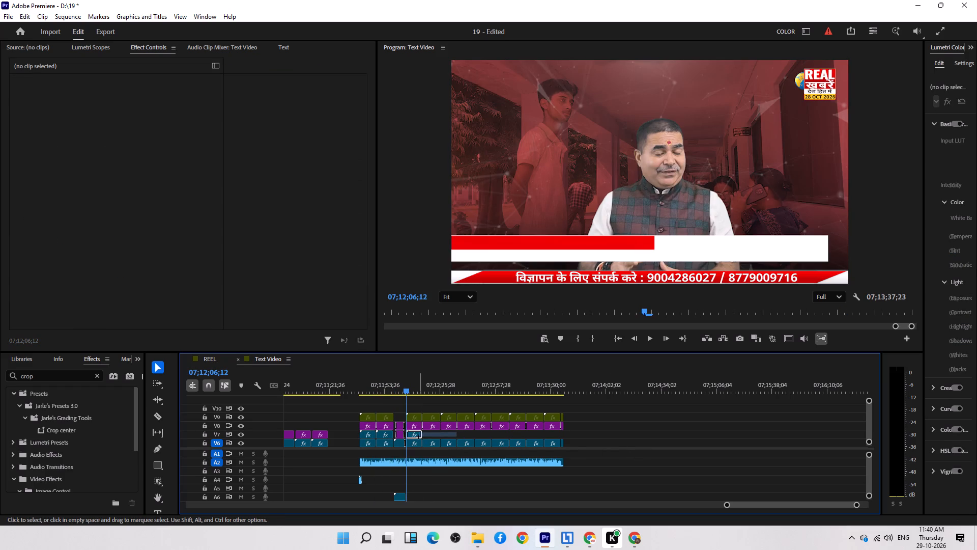
left_click_drag(418, 436, 414, 436)
key("ctrl+c")
key("ctrl+v")
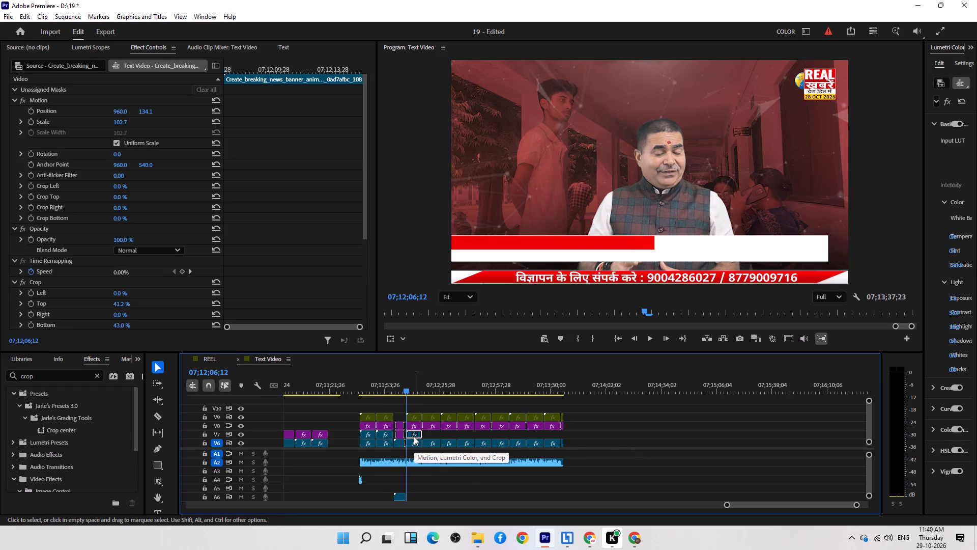
key("ctrl+v")
key("ctrl+v")
key("ctrl+v")
key("ctrl+v")
key("ctrl+v")
key("ctrl+v")
key("ctrl+v")
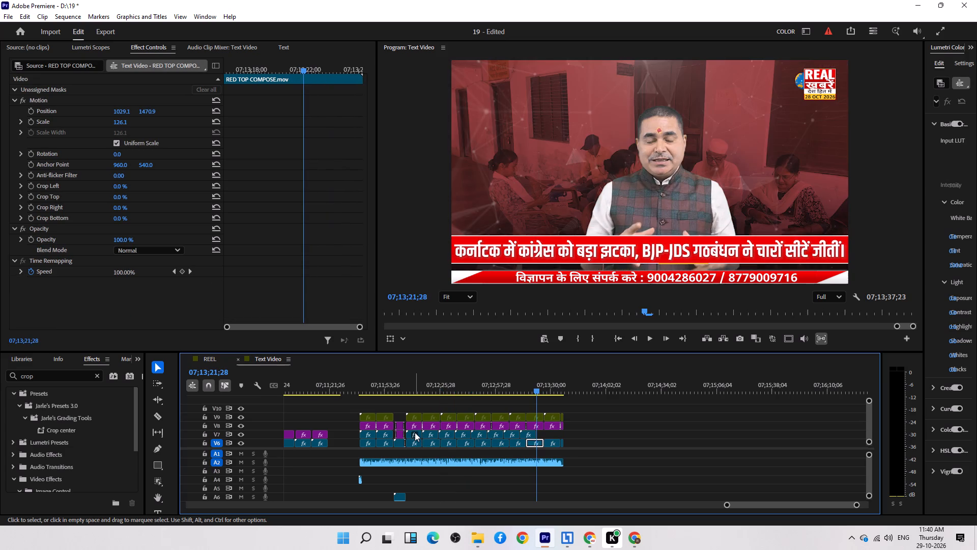
key("ctrl+v")
key("ctrl+v")
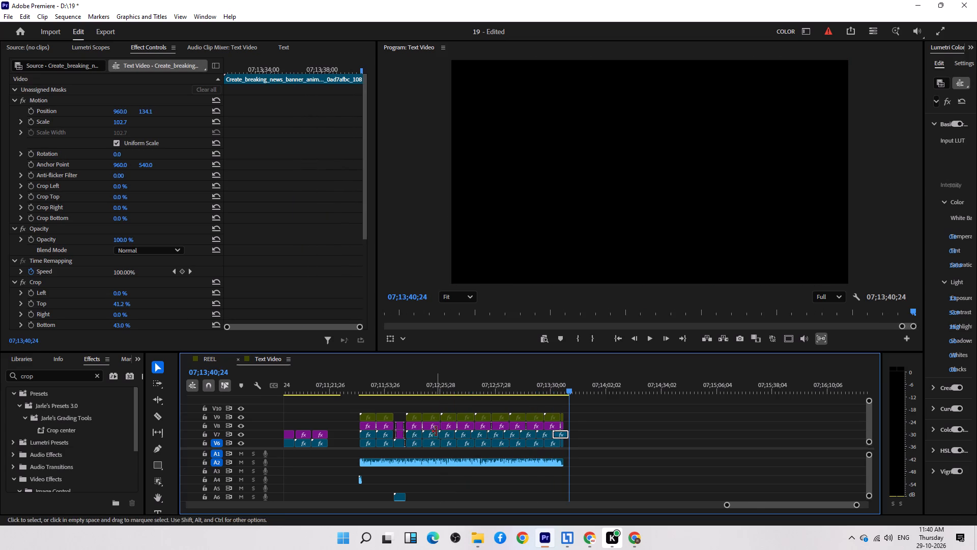
Look over the run of repeated breaking news banners on V7 and preview the composite around 07;12;10;19.
key("equal")
key("equal")
scroll(448, 423, "up", 16)
scroll(448, 423, "down", 6)
key("minus")
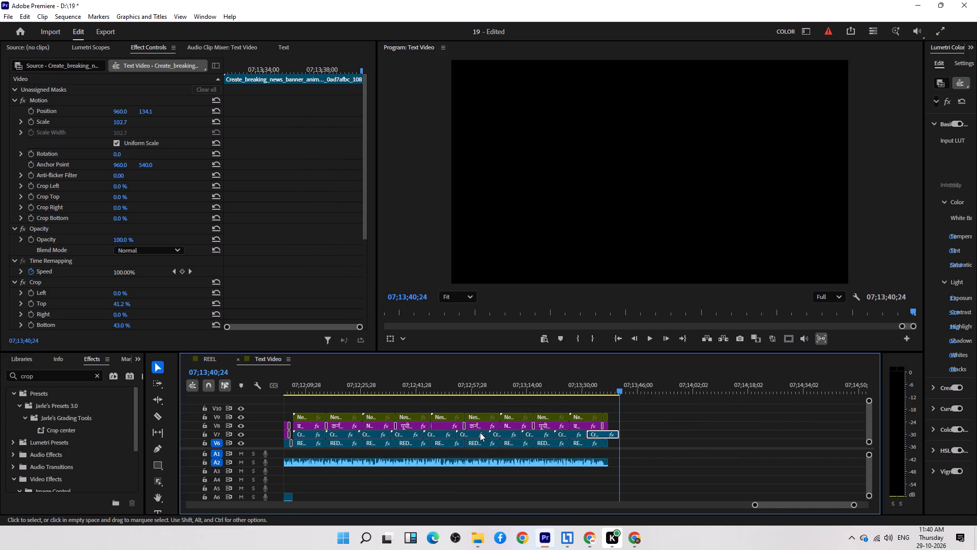
left_click_drag(641, 437, 320, 431)
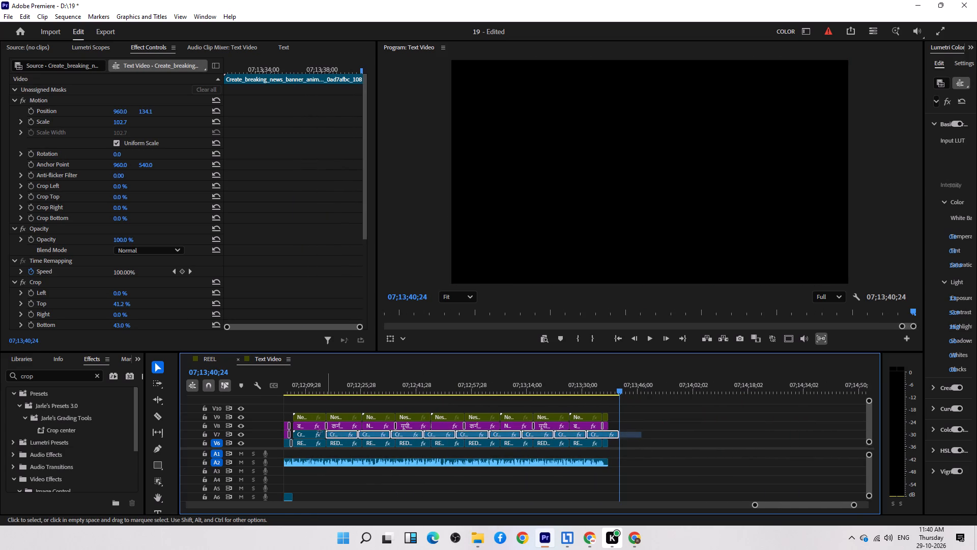
left_click_drag(320, 431, 305, 432)
scroll(305, 432, "up", 4)
left_click(372, 384)
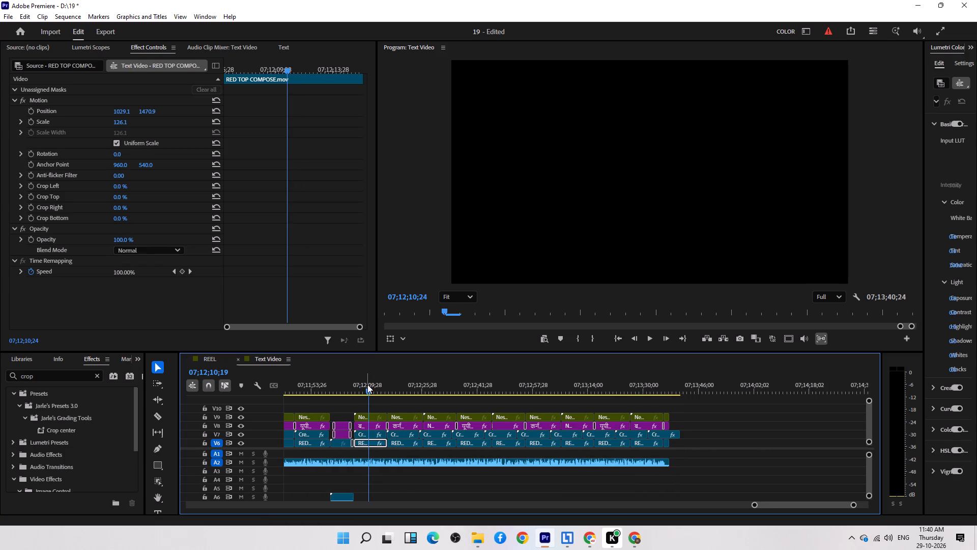
left_click_drag(695, 432, 428, 432)
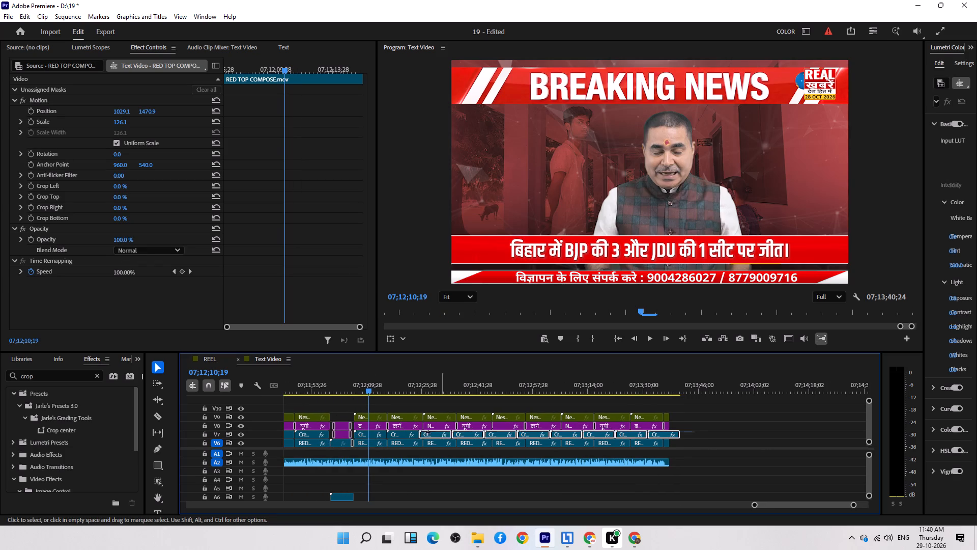
left_click_drag(428, 432, 376, 439)
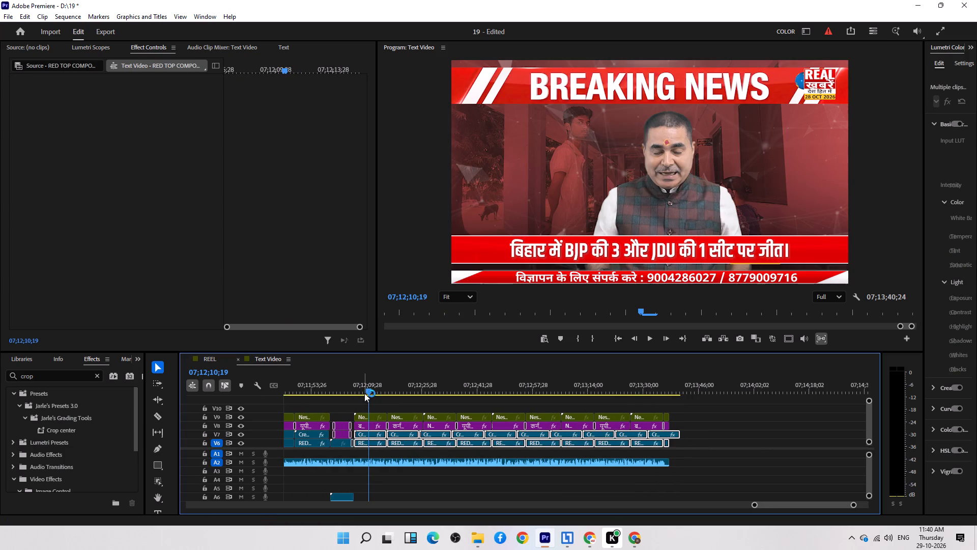
Shorten the closing transition of the Yogi Adityanath election graphics clip on V6, ending near 07;12;06;11, and preview the cut.
left_click(364, 392)
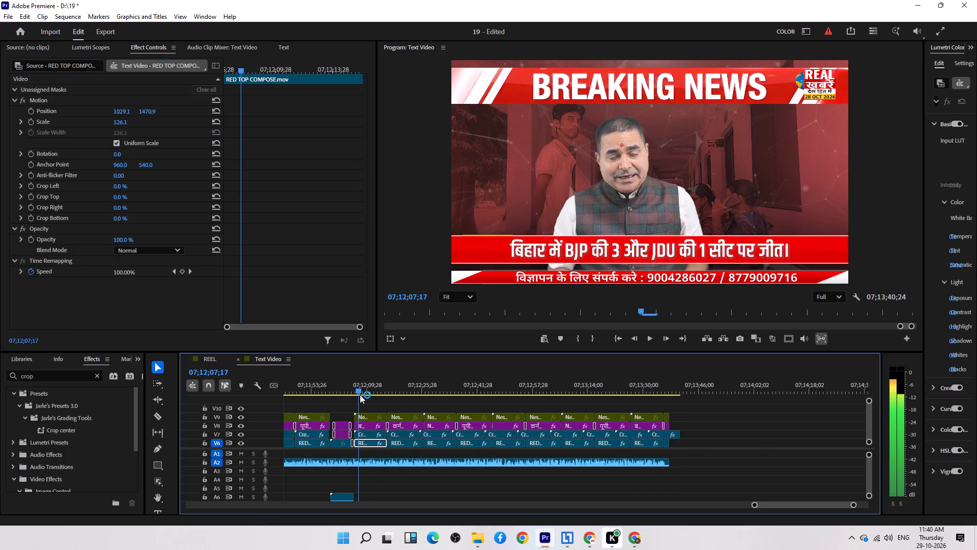
key("equal")
key("equal")
key("equal")
key("equal")
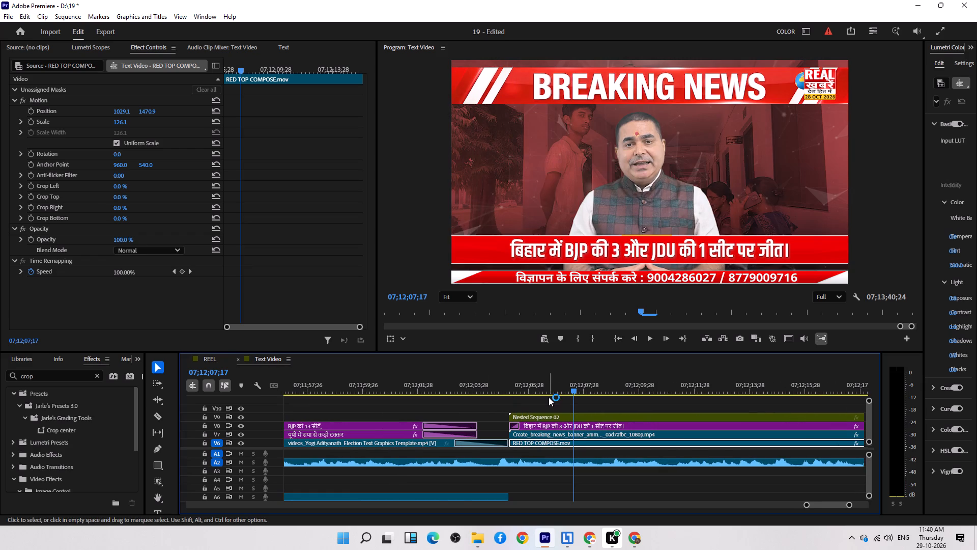
left_click_drag(531, 391, 508, 398)
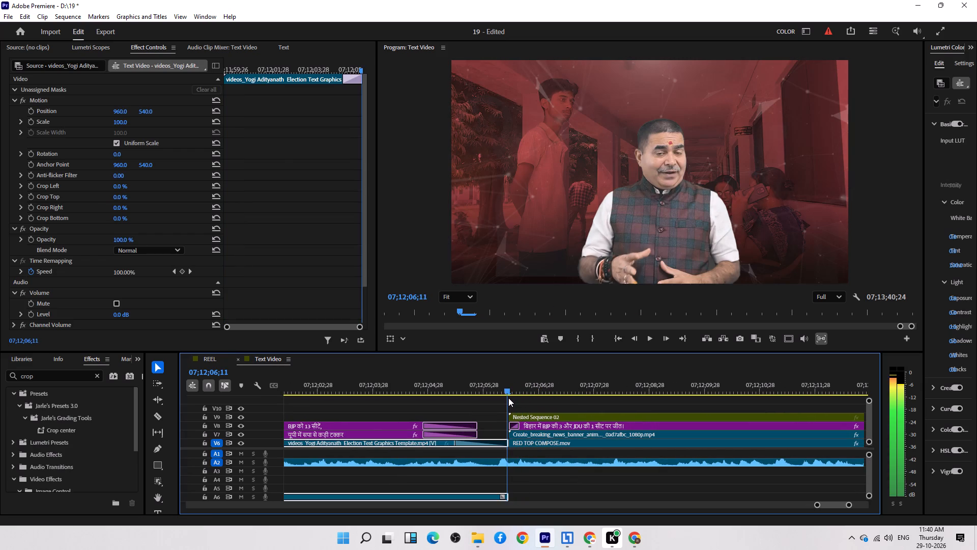
left_click_drag(508, 398, 507, 398)
key("space")
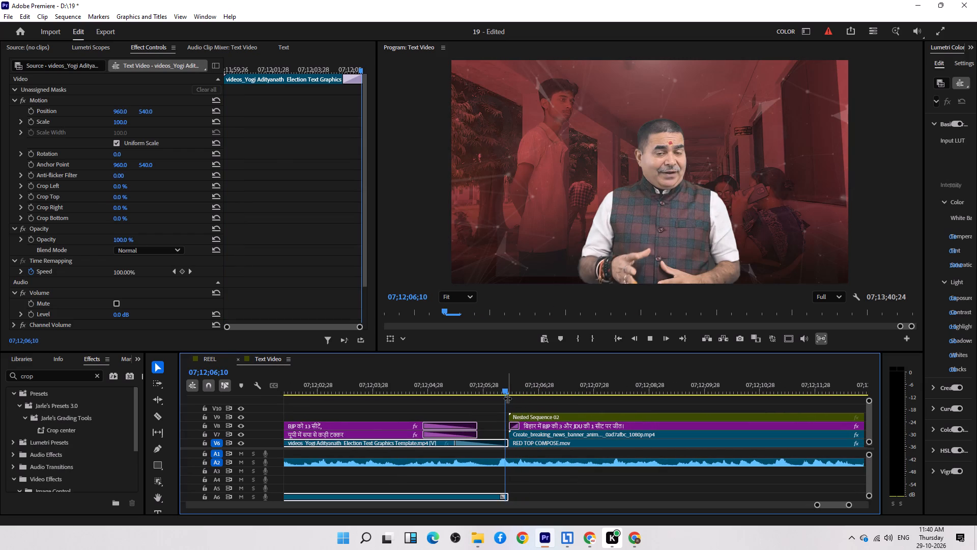
key("space")
left_click_drag(538, 390, 516, 390)
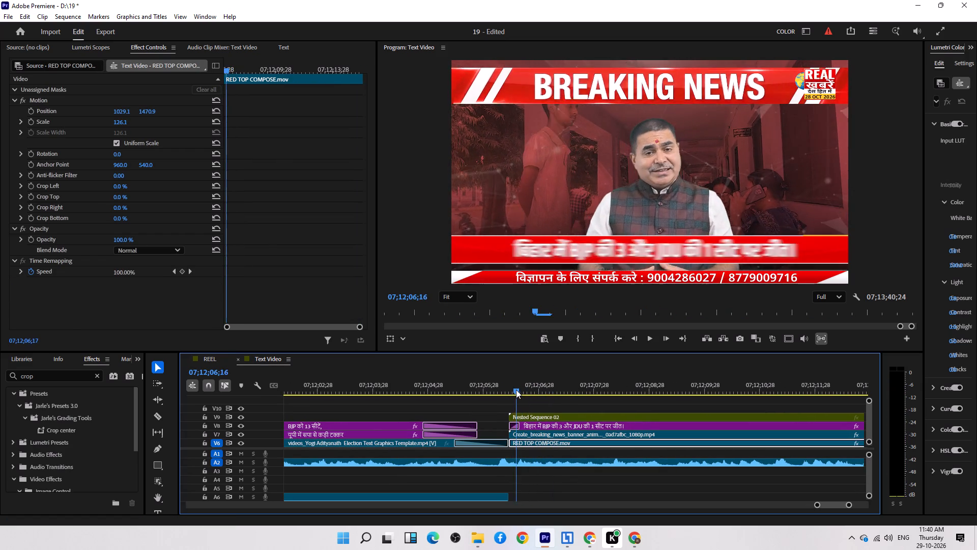
left_click_drag(516, 390, 508, 391)
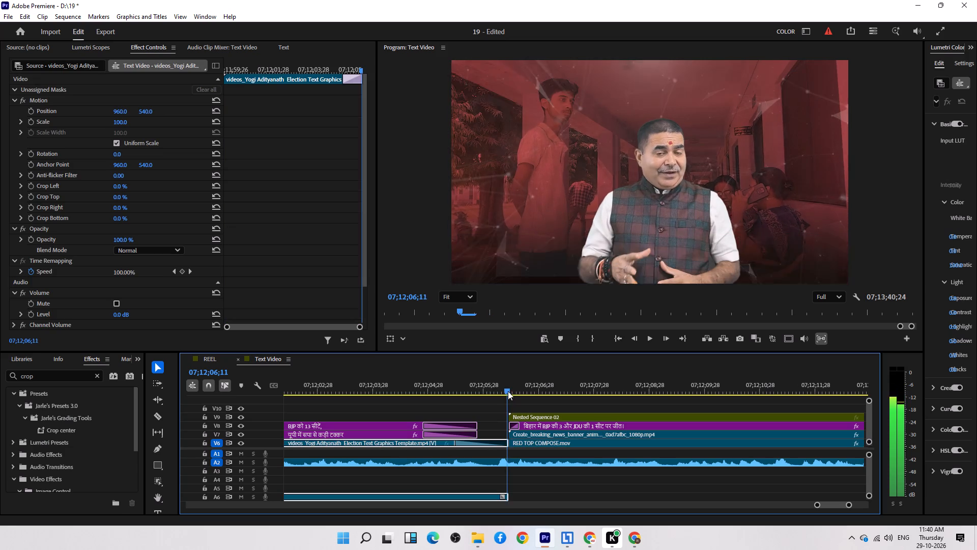
left_click_drag(508, 391, 507, 391)
left_click_drag(455, 444, 474, 447)
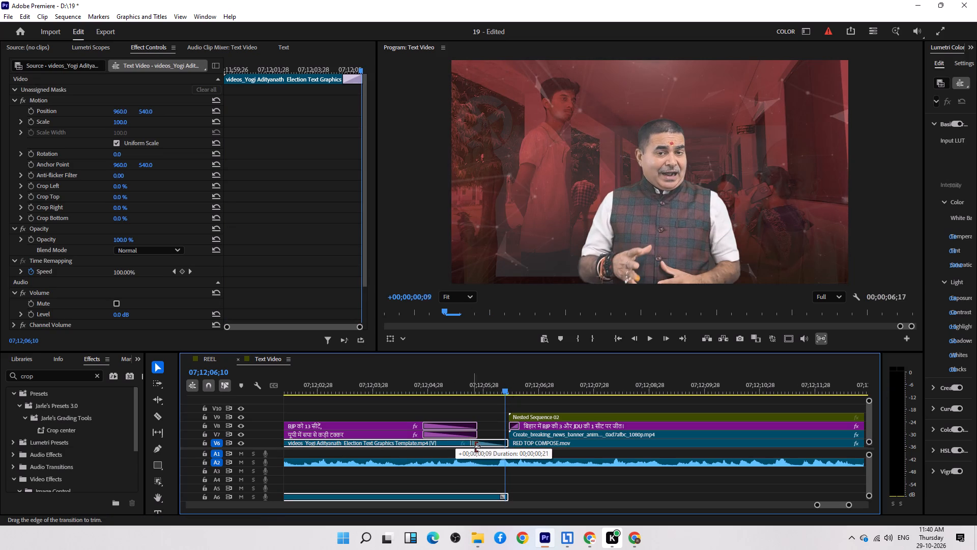
left_click_drag(474, 447, 498, 451)
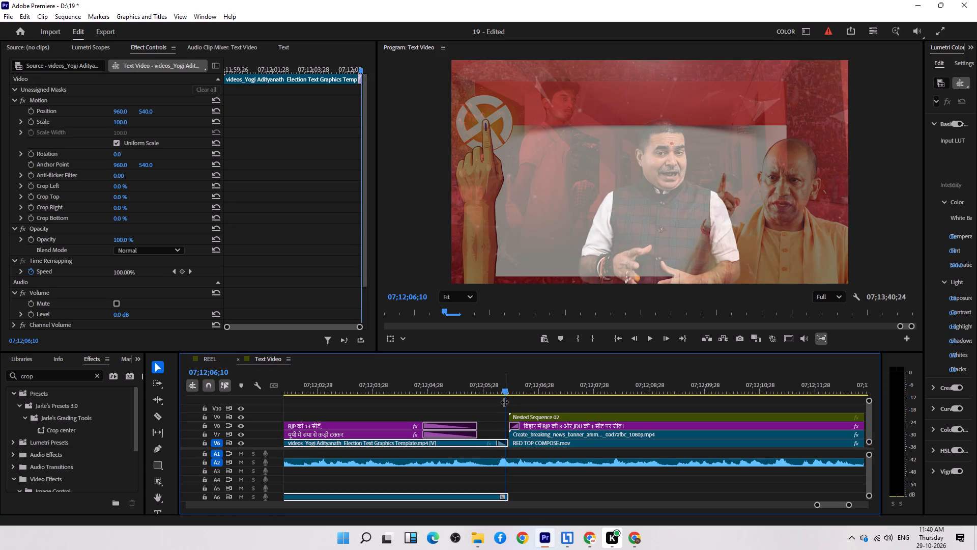
key("space")
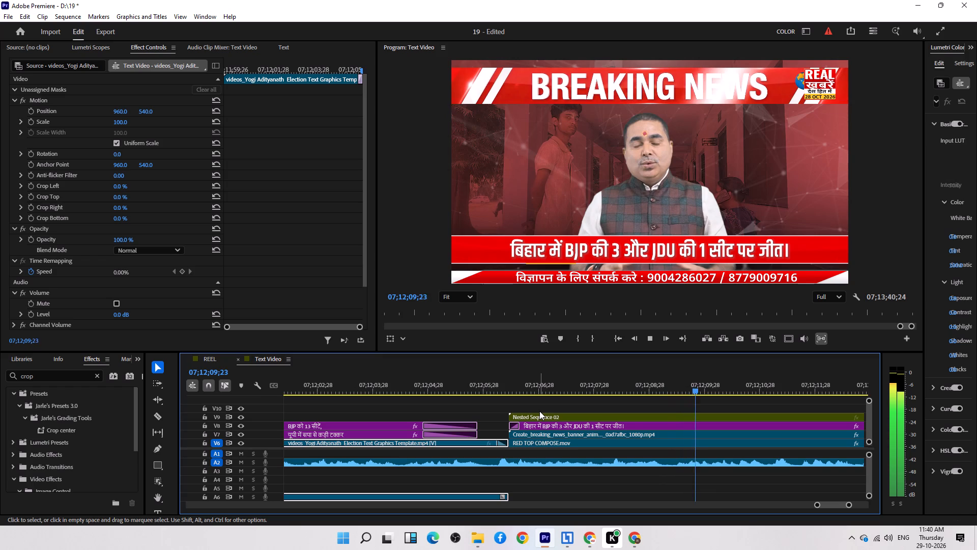
key("space")
Paste the first breaking news banner's motion, opacity, time remapping, mask, Crop and Lumetri Color attributes onto all V7 banners from 07;12;06;12 onward.
type("--")
key("minus")
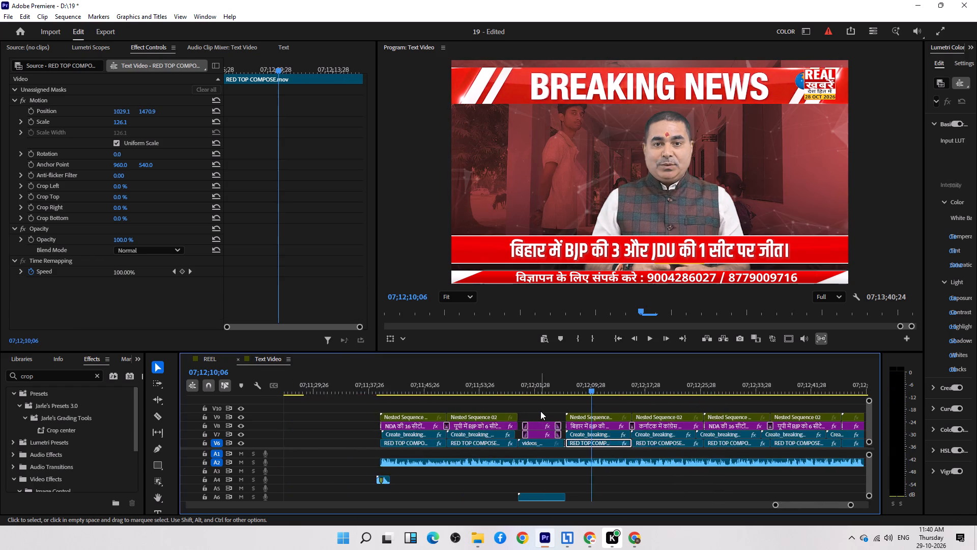
key("minus")
scroll(549, 414, "down", 4)
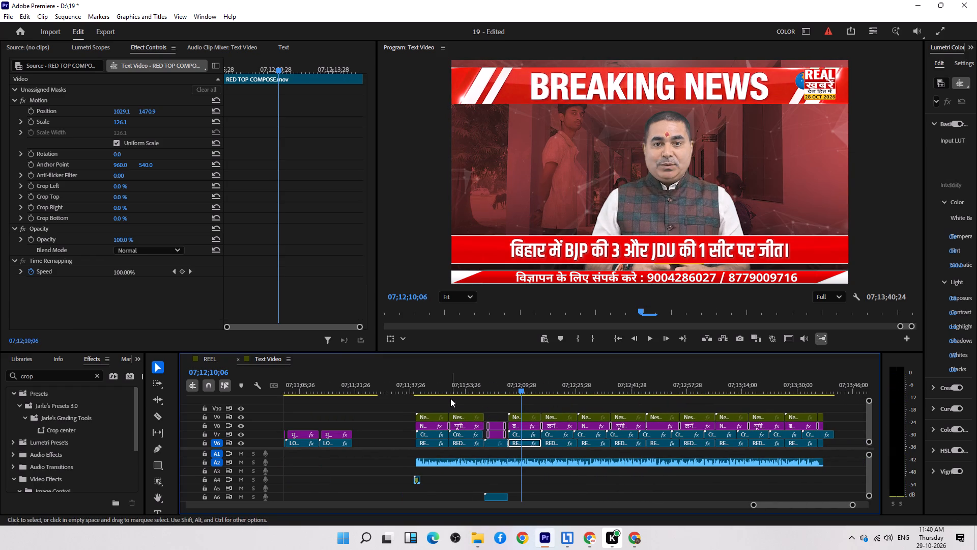
left_click_drag(439, 389, 430, 390)
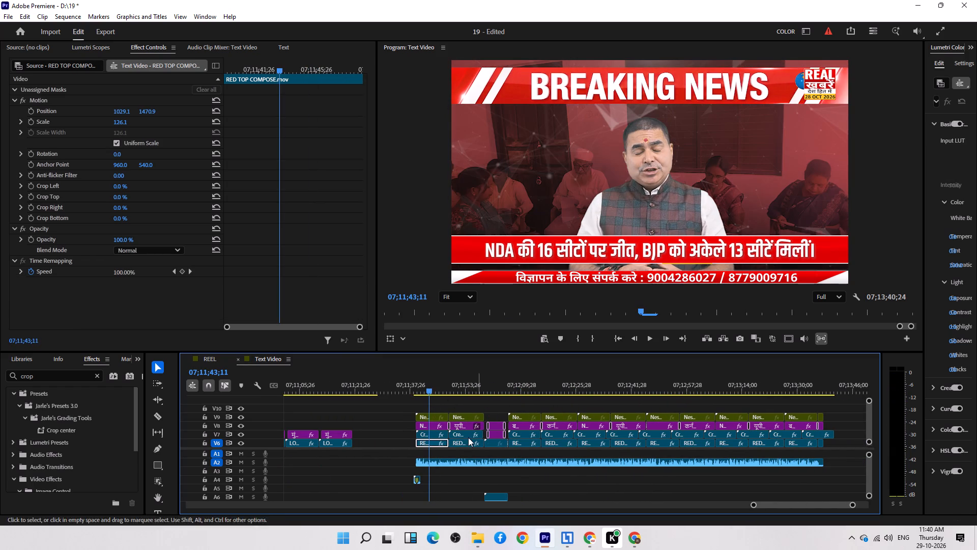
right_click(433, 441)
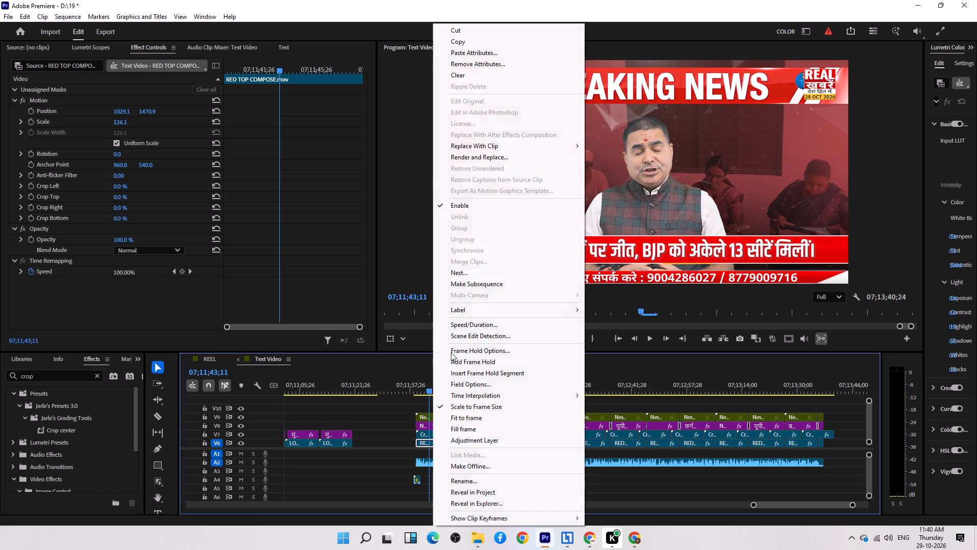
left_click(475, 44)
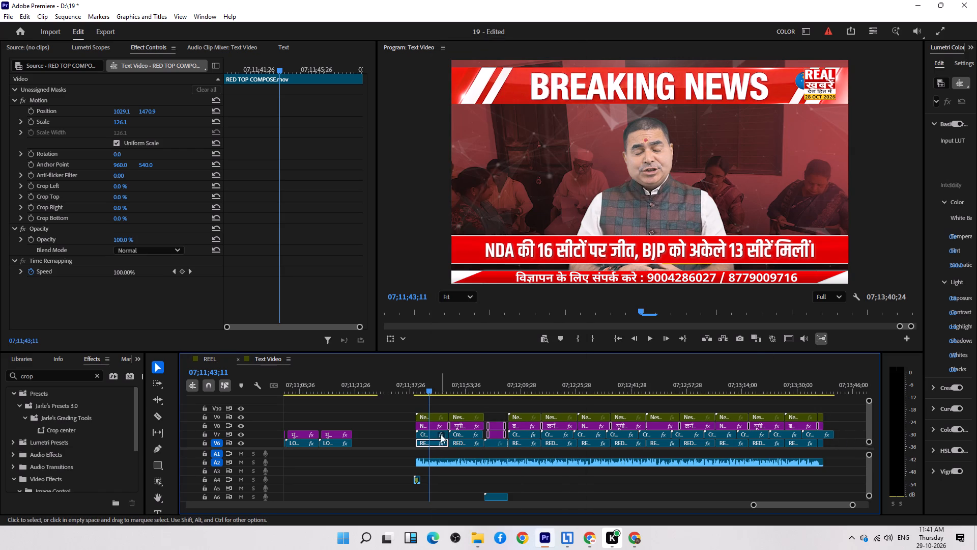
right_click(425, 434)
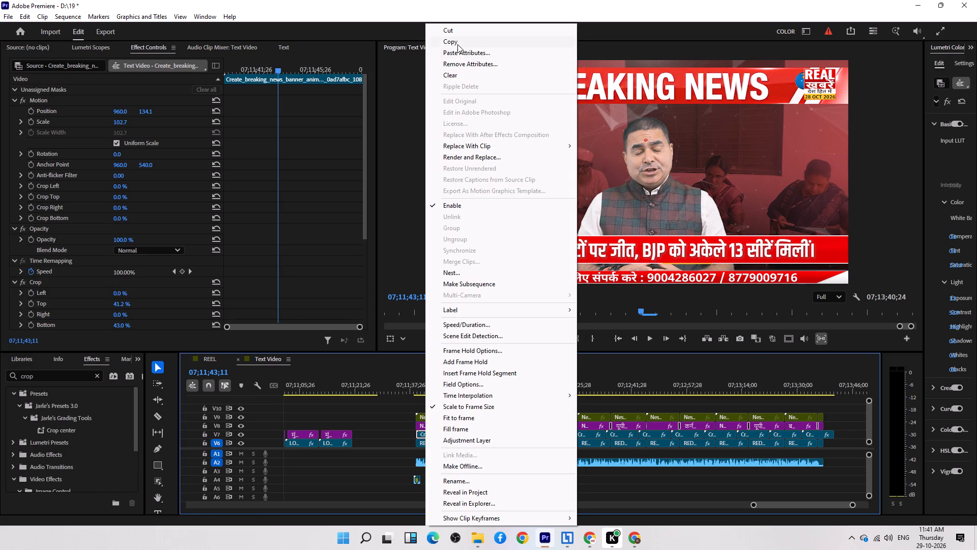
left_click(456, 43)
left_click_drag(845, 432, 585, 441)
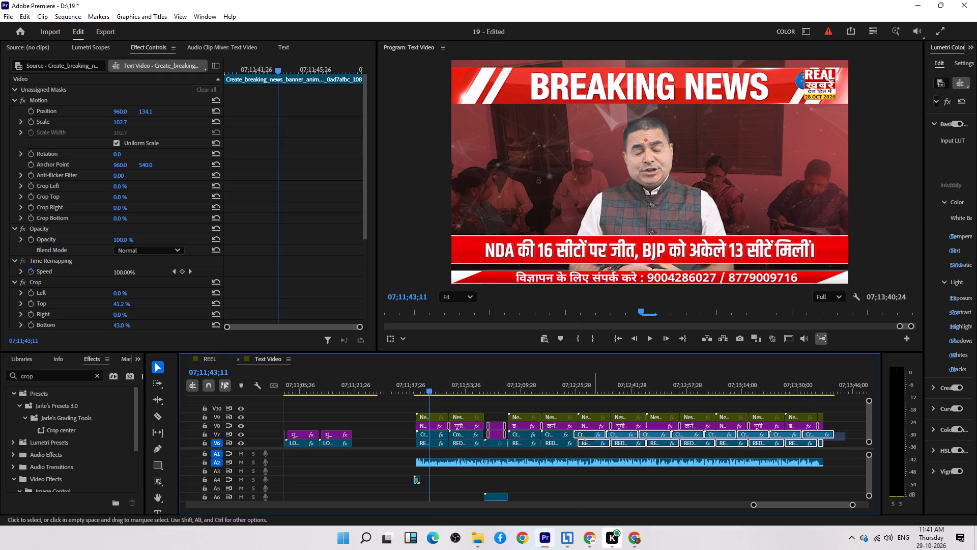
left_click_drag(585, 441, 521, 436)
right_click(521, 436)
left_click(549, 66)
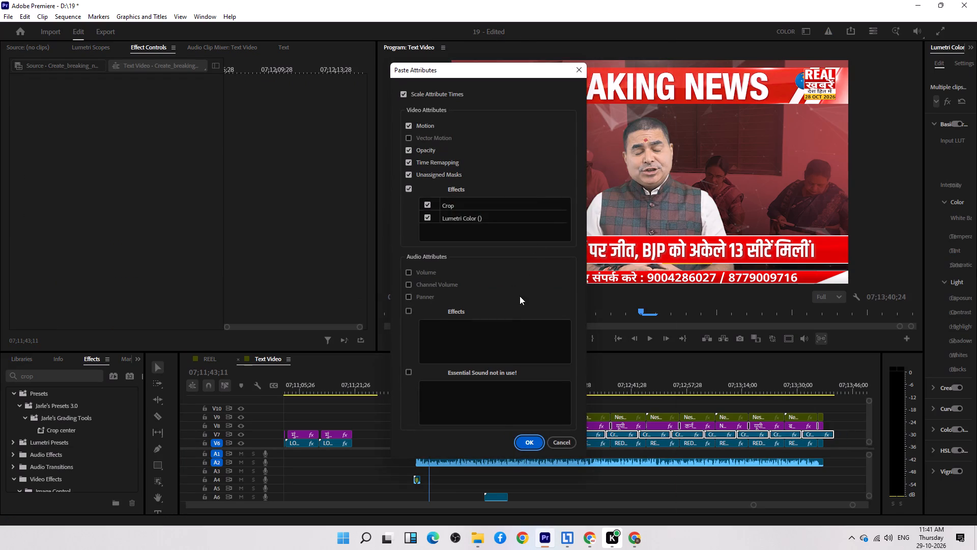
left_click(527, 444)
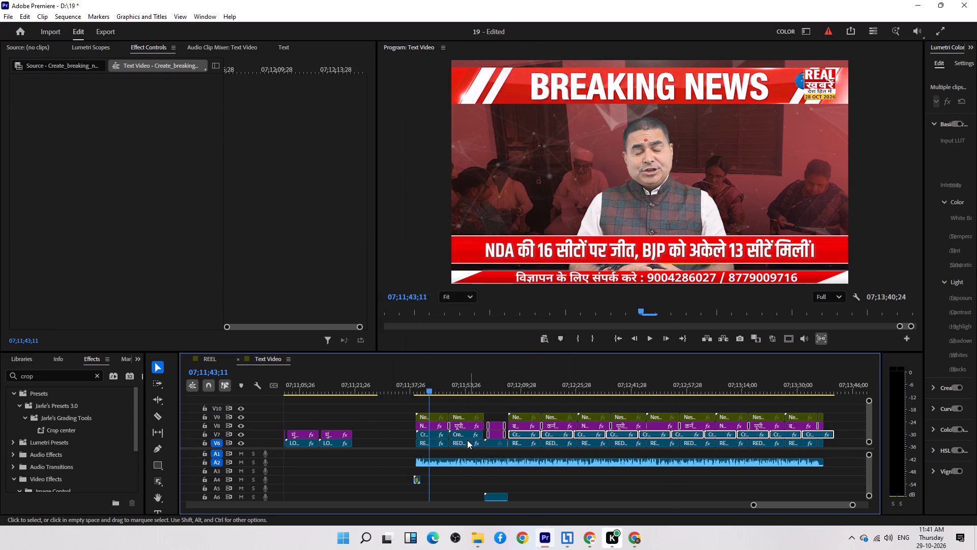
Paste the same copied attributes onto the second breaking news banner on V7, just before the election graphics clip.
left_click(464, 434)
right_click(464, 434)
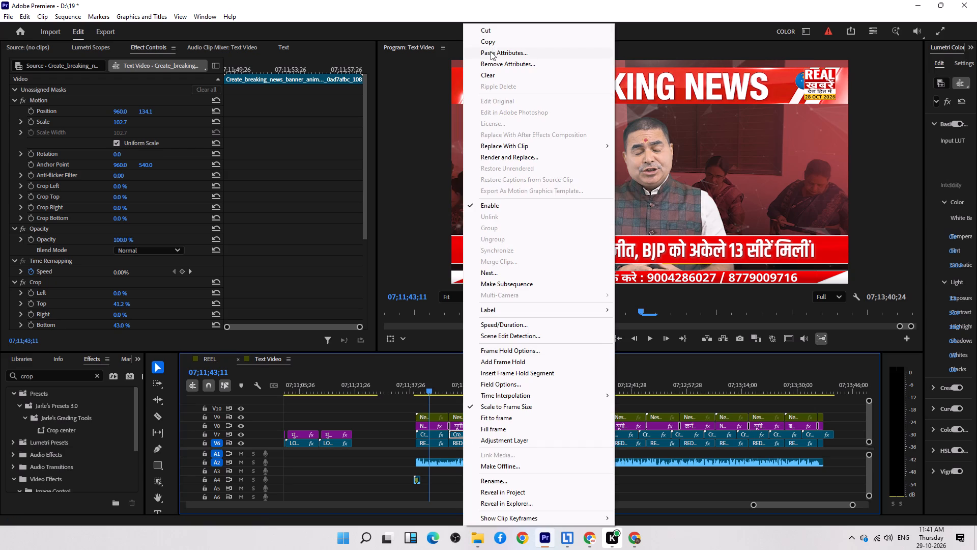
left_click(491, 51)
left_click(532, 438)
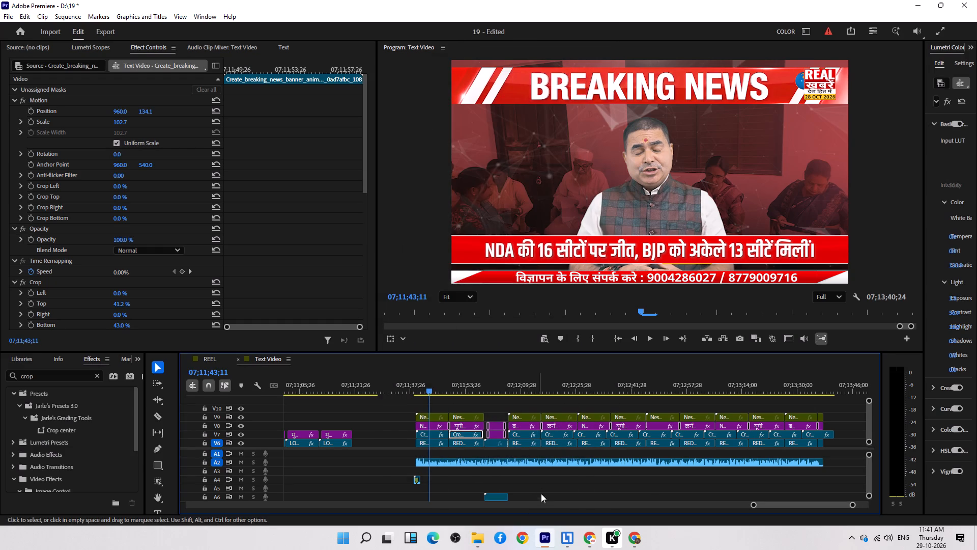
Trim the end of the UP headline text on V8 level with the V7 banner's end, near 07;11;59;07, and check the transition.
scroll(536, 483, "down", 5)
key("space")
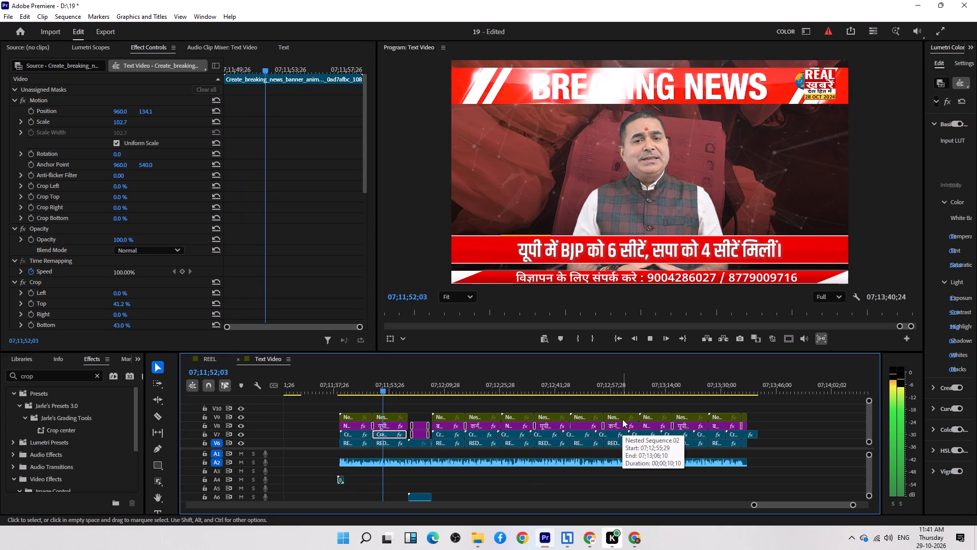
key("space")
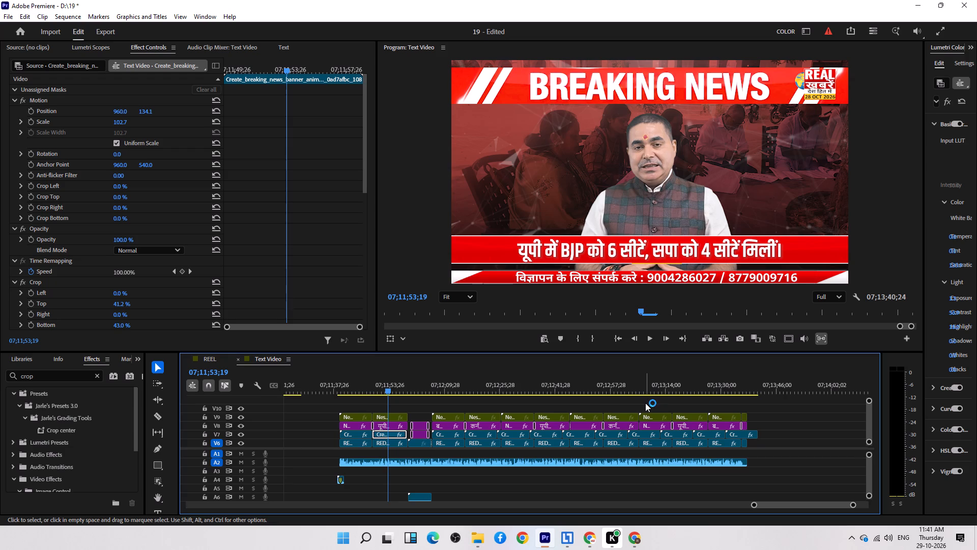
key("space")
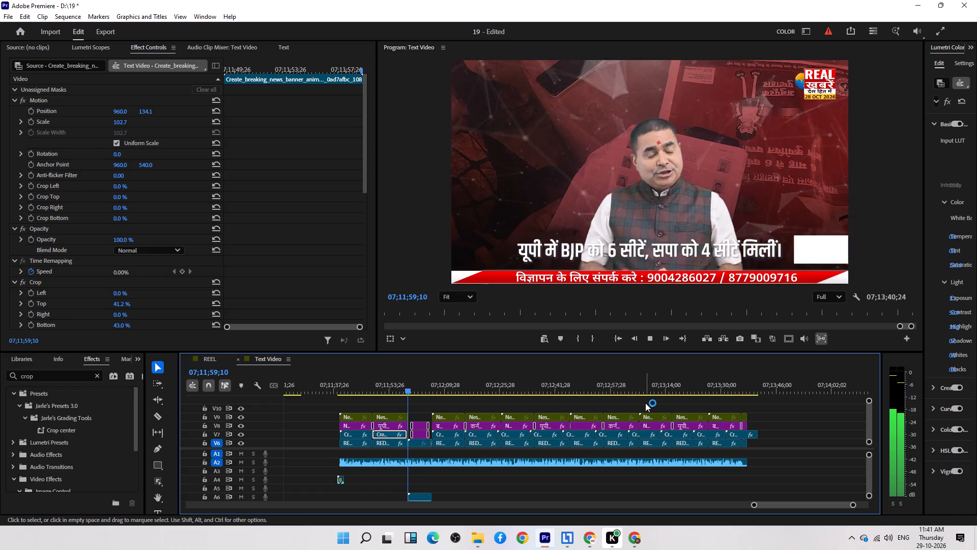
key("space")
type("===")
left_click_drag(564, 381, 556, 383)
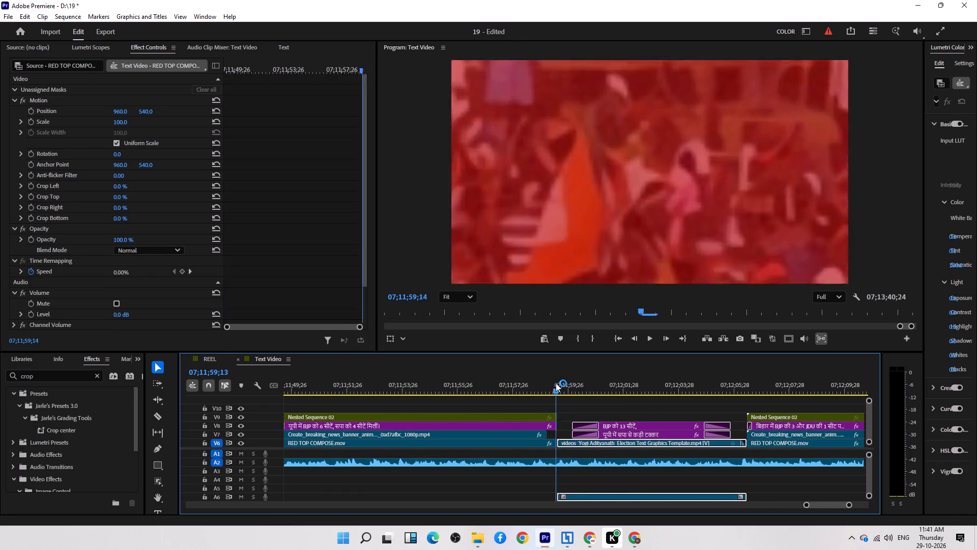
left_click_drag(556, 383, 552, 384)
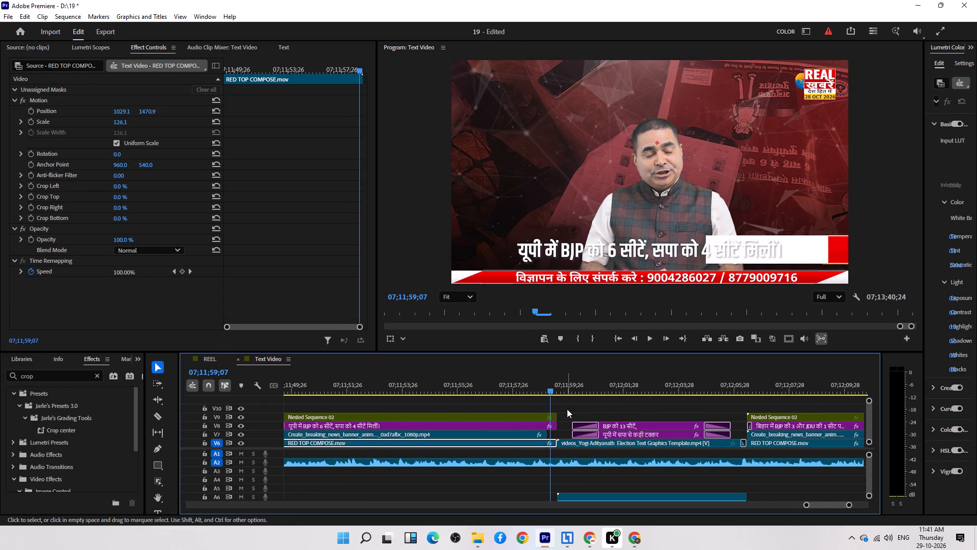
left_click_drag(567, 409, 567, 416)
left_click_drag(556, 426, 550, 424)
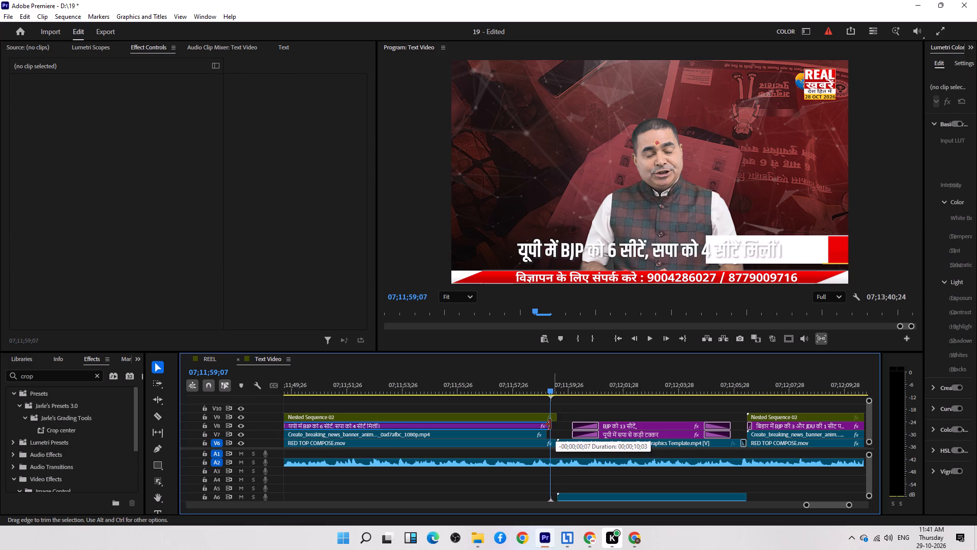
left_click_drag(550, 424, 545, 422)
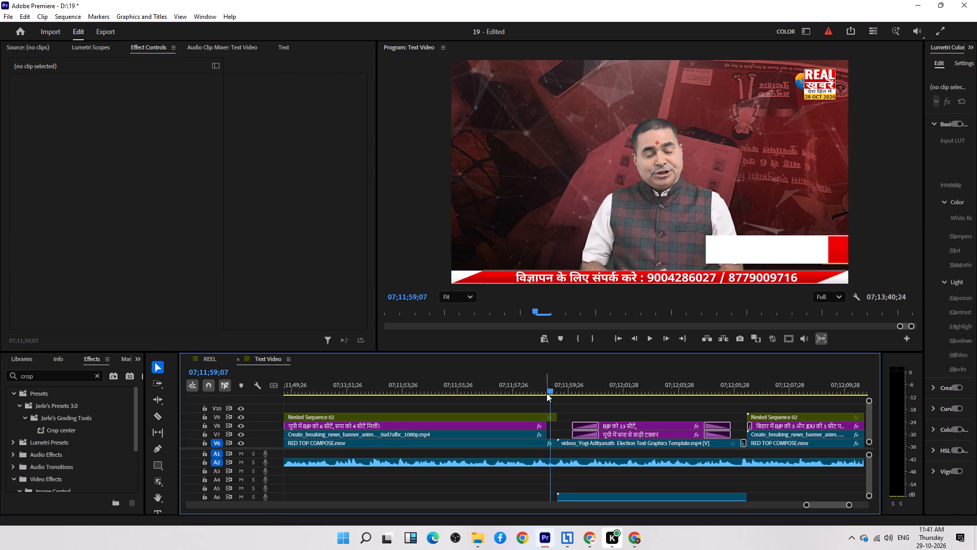
left_click_drag(549, 385, 565, 393)
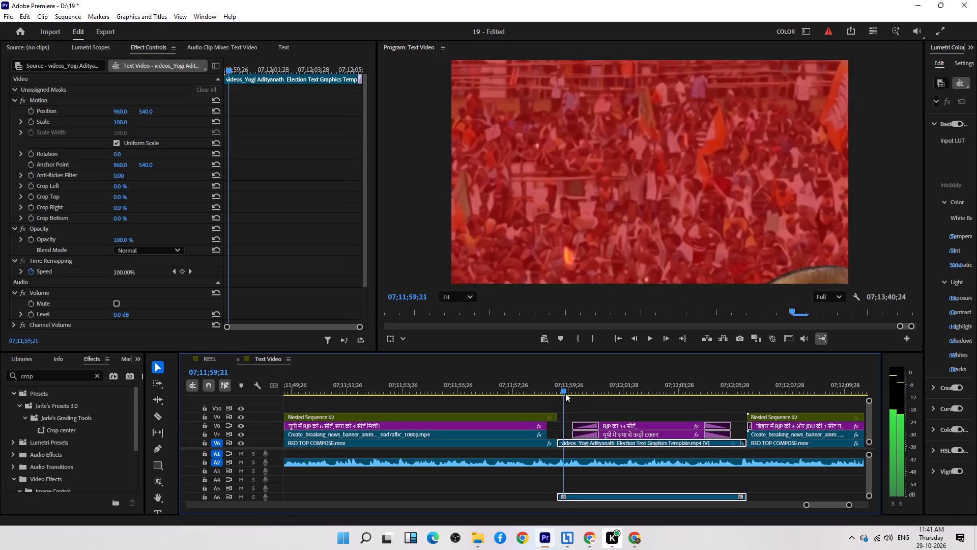
left_click_drag(565, 393, 720, 432)
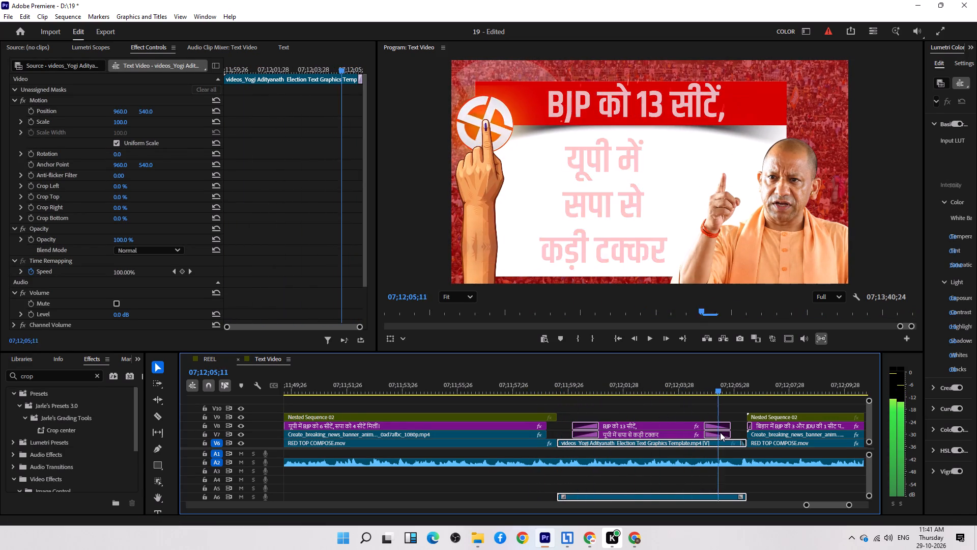
left_click_drag(720, 432, 767, 447)
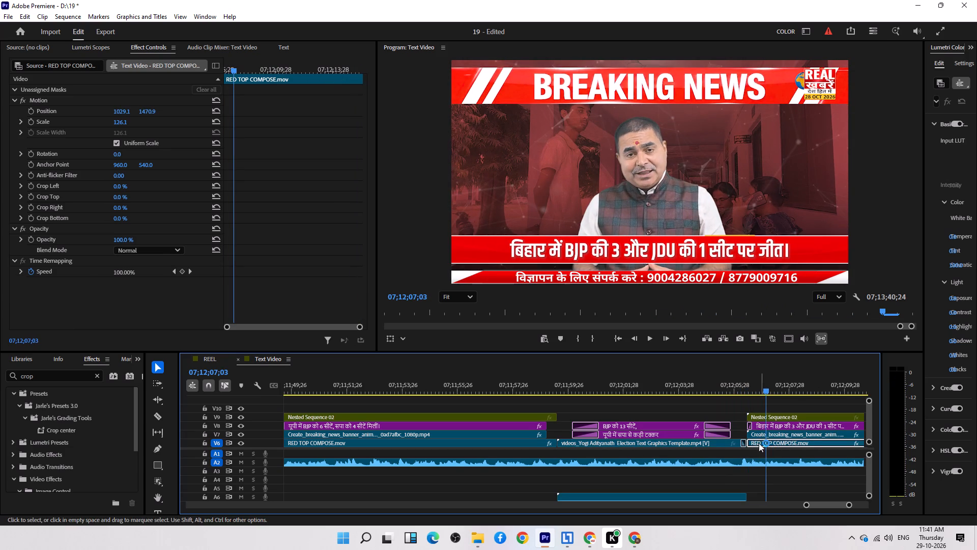
Copy the End Bumbar with Music.mp4 clip from the end of an earlier section and paste it after the last segment at 07;14;19;21.
scroll(733, 432, "down", 18)
type("---")
scroll(668, 426, "down", 3)
key("minus")
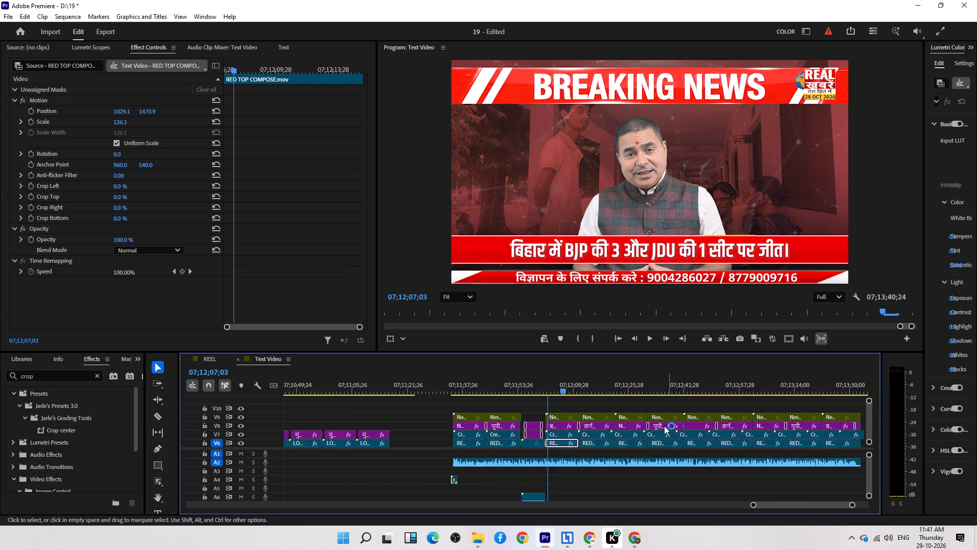
scroll(664, 426, "down", 9)
key("minus")
key("minus")
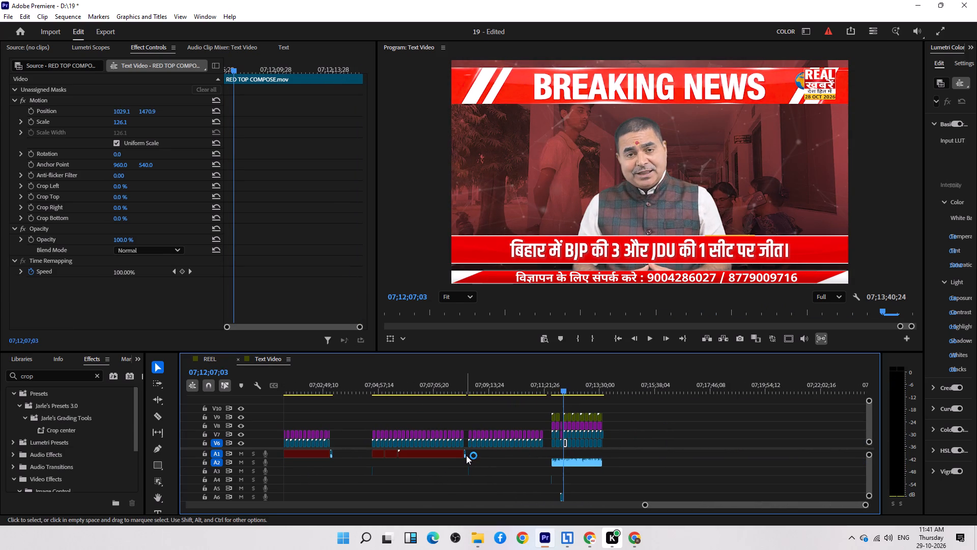
left_click(466, 455)
key("ctrl+c")
left_click(622, 385)
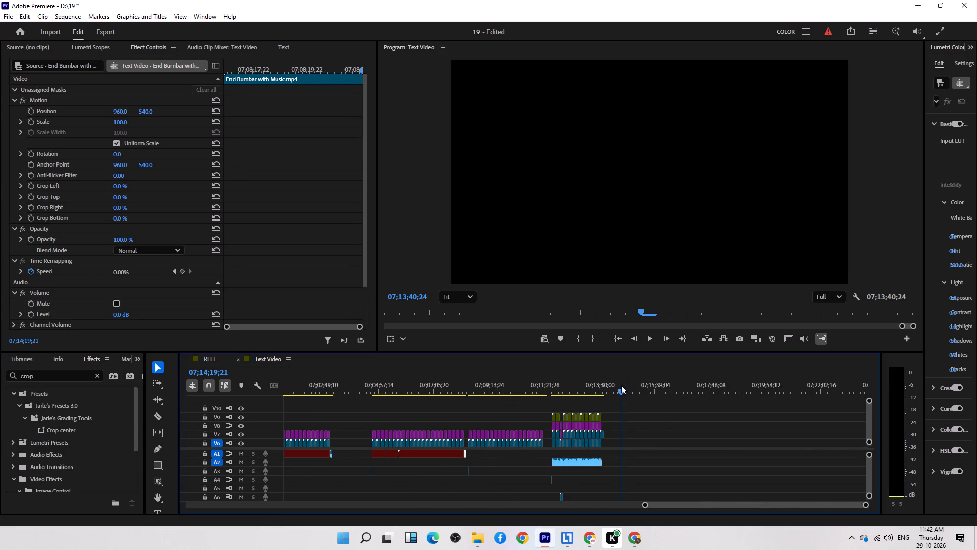
key("ctrl+v")
type("==")
key("equal")
scroll(544, 454, "up", 4)
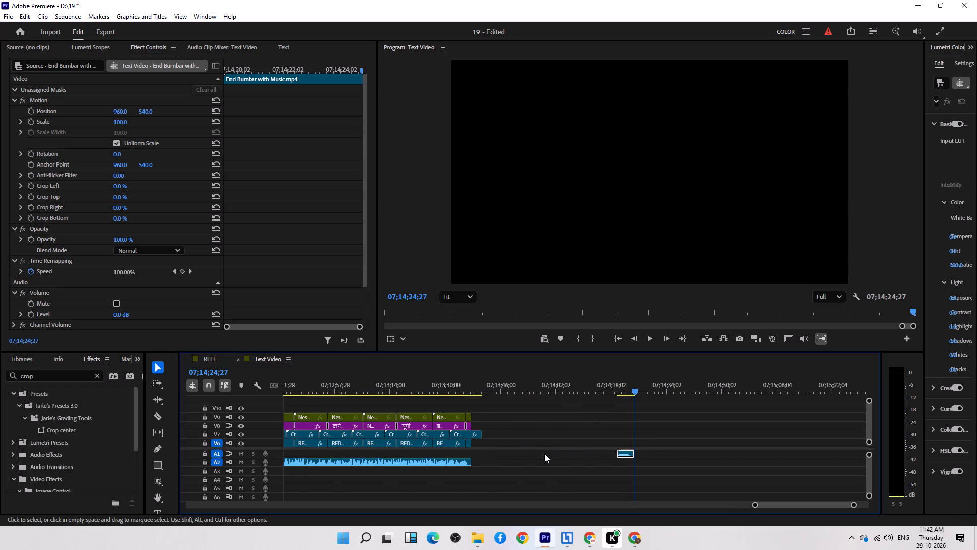
left_click_drag(871, 468, 871, 454)
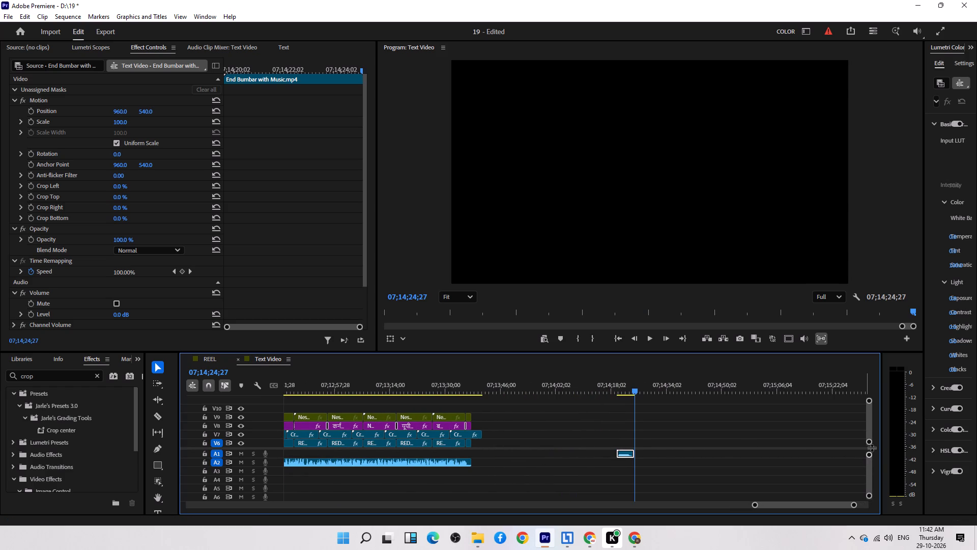
Move the End Bumbar with Music.mp4 clip back so it starts directly at the end of the last segment.
left_click_drag(872, 418, 871, 431)
left_click_drag(870, 422, 872, 443)
left_click_drag(622, 445, 480, 453)
scroll(502, 437, "up", 5)
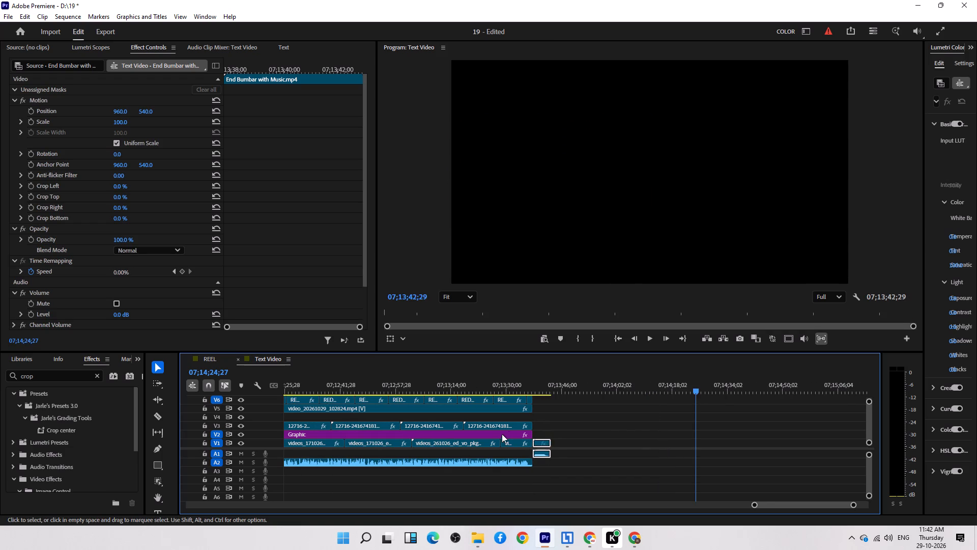
Trim the end of the last V7 breaking news banner to the segment's end at 07;13;37;23.
key("Up")
key("Up")
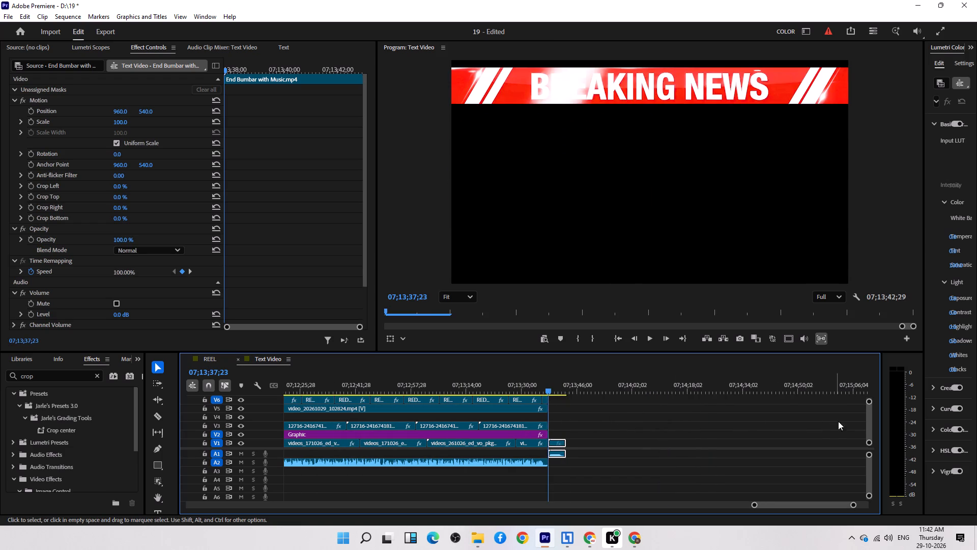
left_click_drag(870, 417, 866, 407)
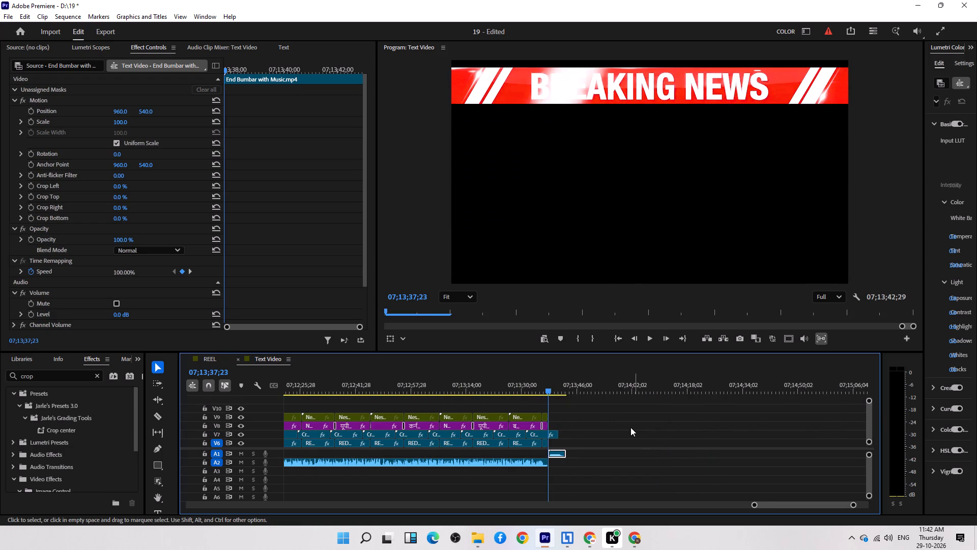
left_click_drag(625, 424, 556, 439)
left_click_drag(558, 437, 551, 436)
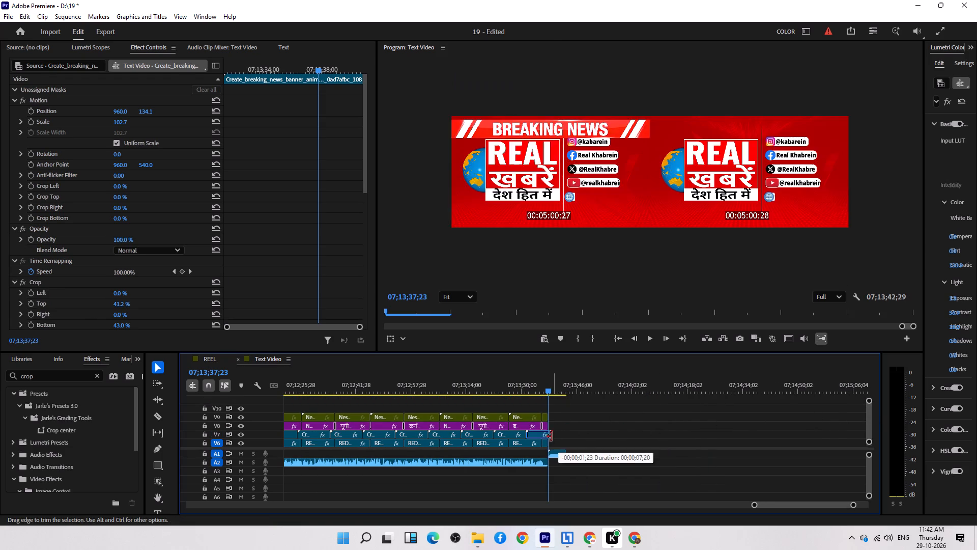
left_click_drag(551, 436, 550, 436)
left_click(578, 425)
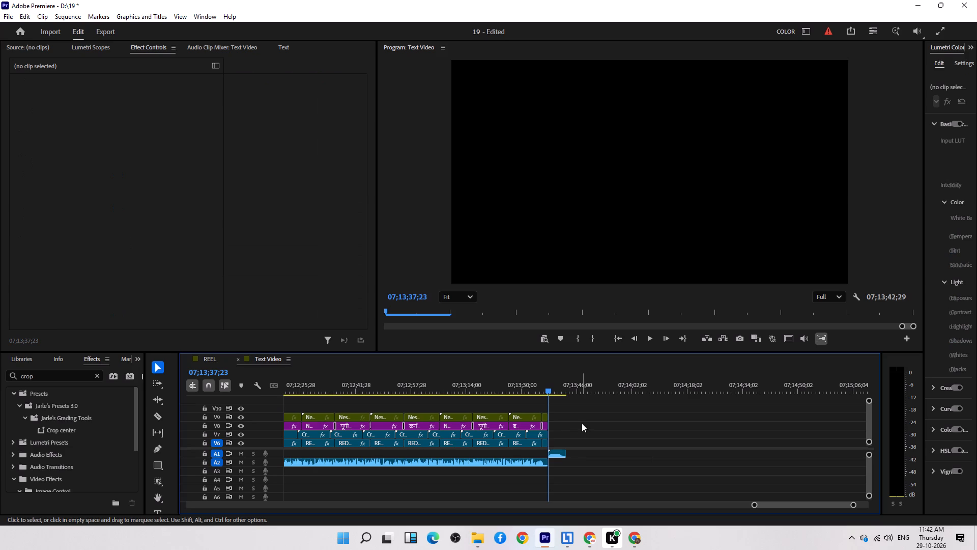
Open Nested Sequence 02 from the V9 clips and change the date text under the logo to 29 OCT 2026.
left_click_drag(866, 425, 873, 438)
left_click_drag(873, 438, 872, 417)
double_click(489, 418)
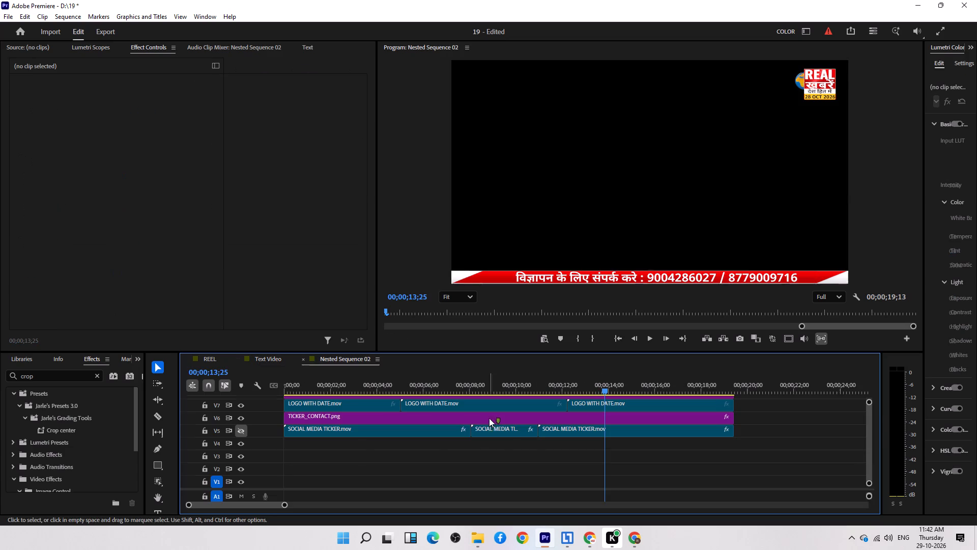
scroll(358, 408, "up", 4)
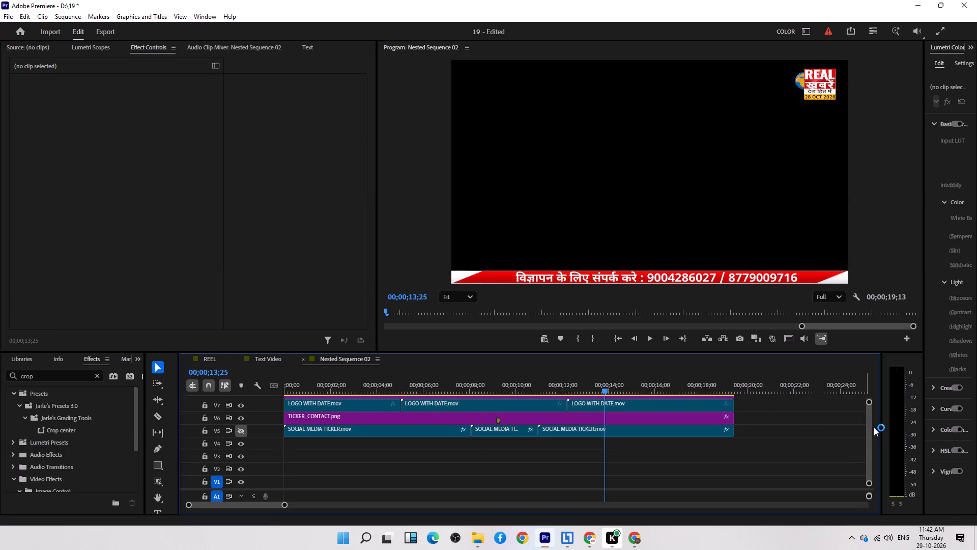
left_click_drag(869, 426, 868, 410)
double_click(377, 424)
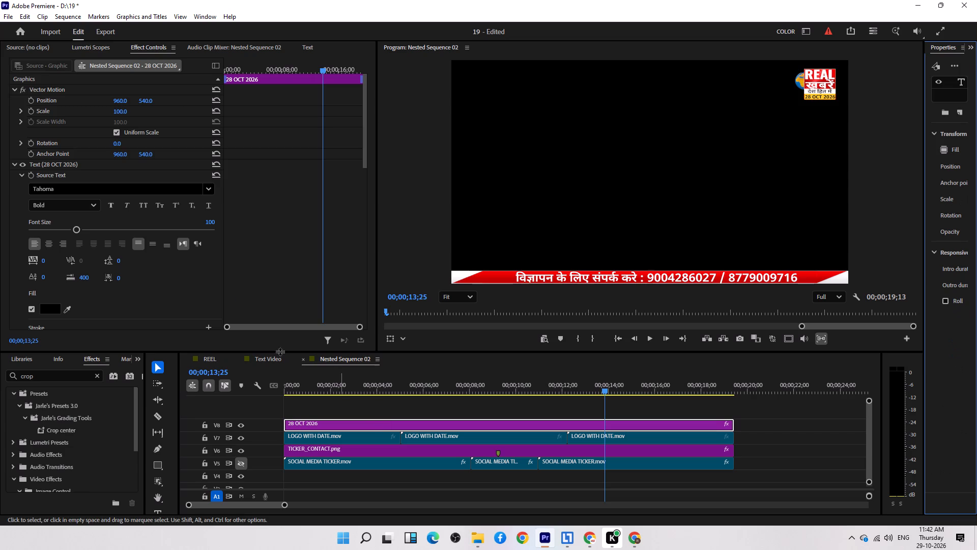
double_click(132, 103)
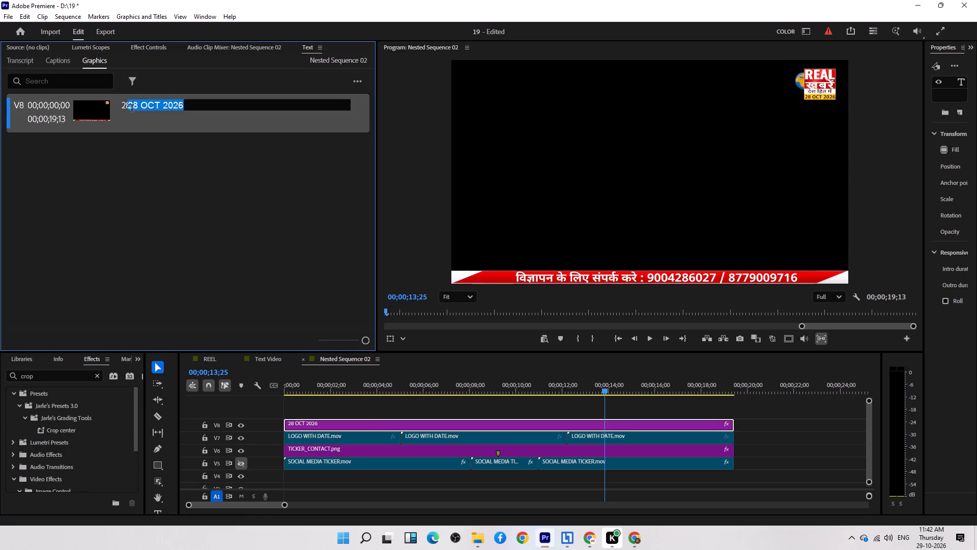
left_click(139, 106)
key("Left")
key("BackSpace")
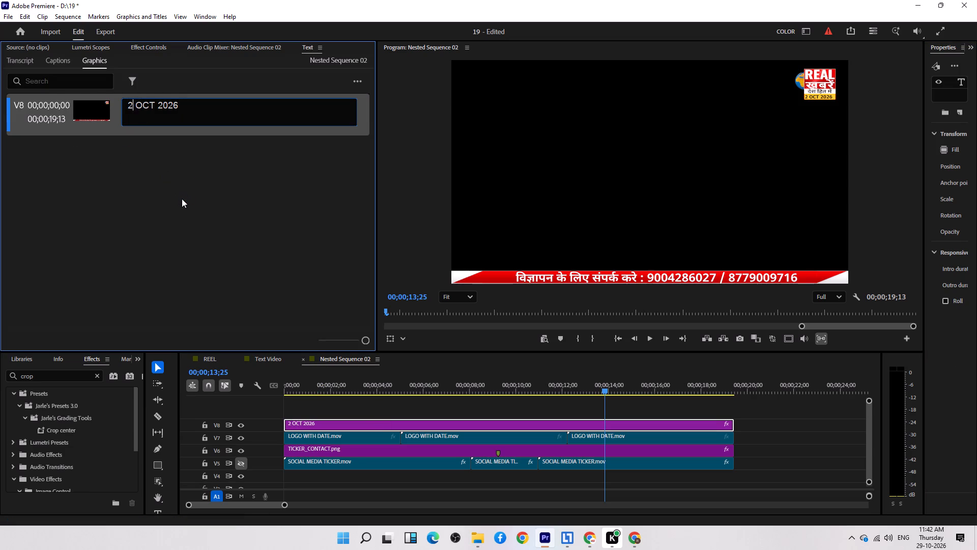
key("9")
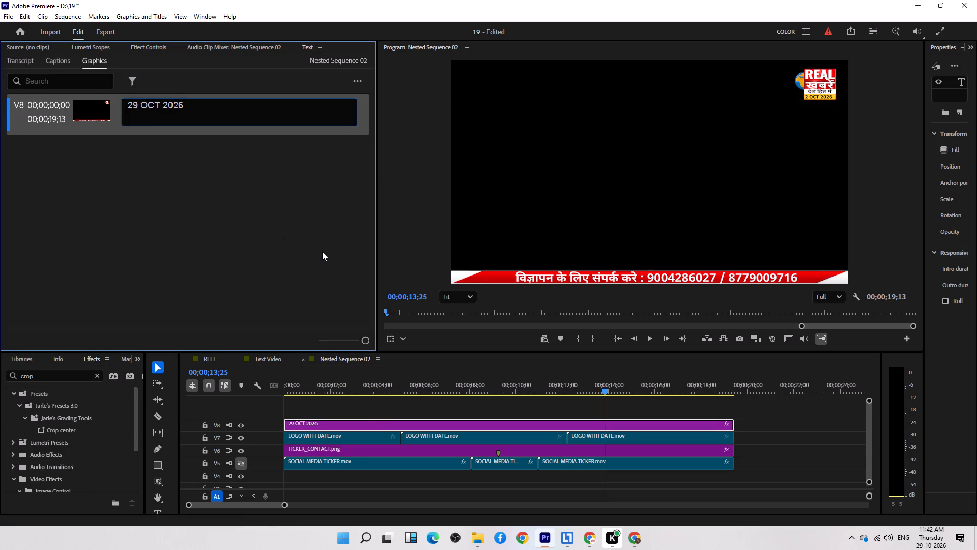
left_click(816, 437)
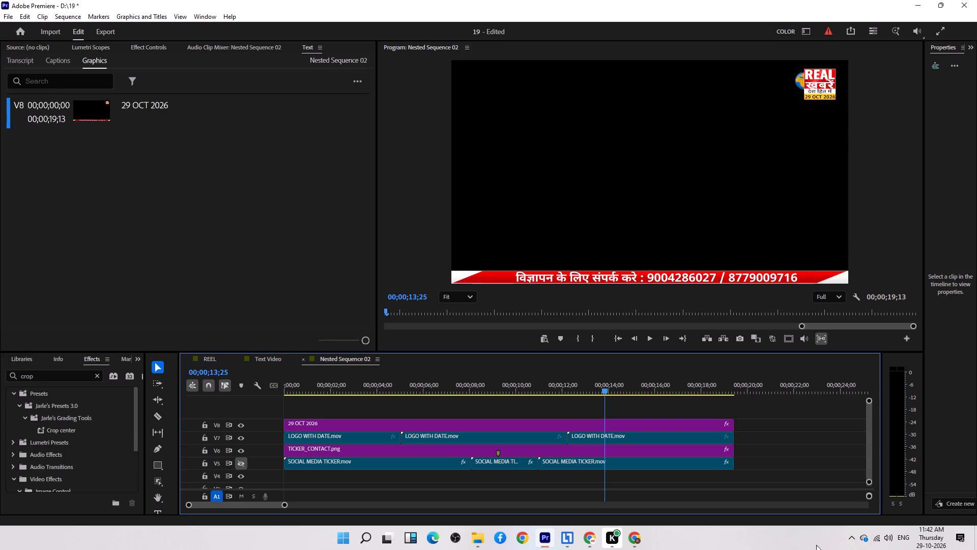
left_click(801, 435)
In the Text Video sequence, mark the whole last segment including the end bumper as the in/out range, and play part of it.
left_click(274, 361)
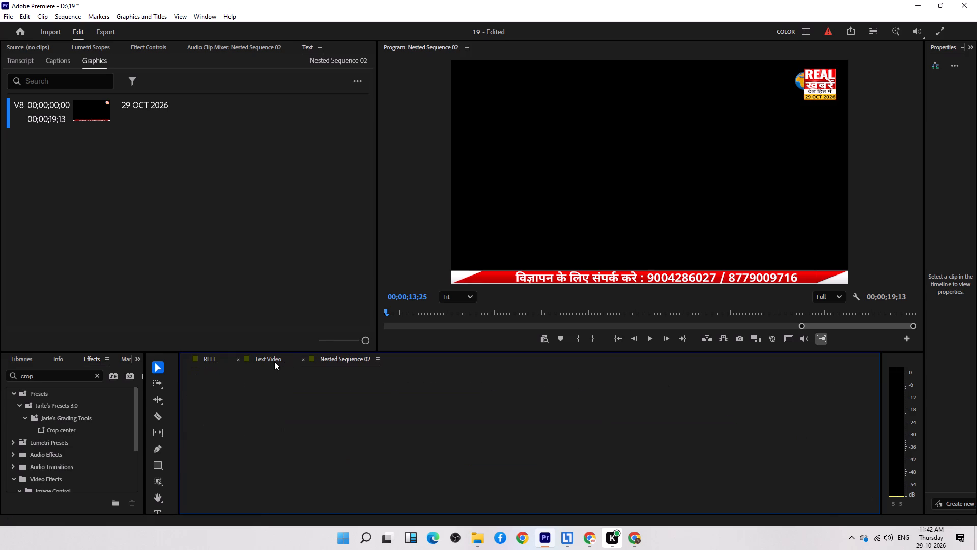
scroll(616, 451, "down", 6)
scroll(617, 451, "up", 6)
key("minus")
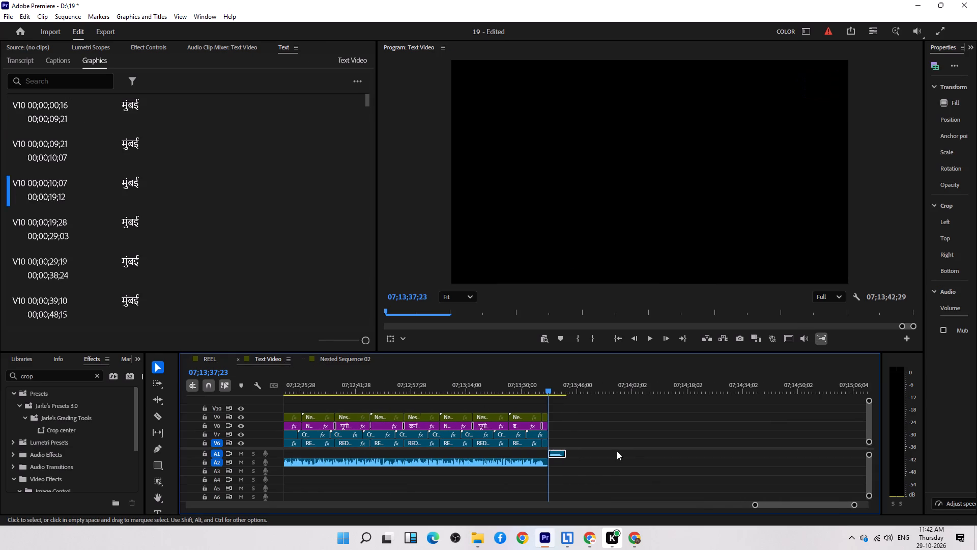
left_click_drag(608, 480, 343, 402)
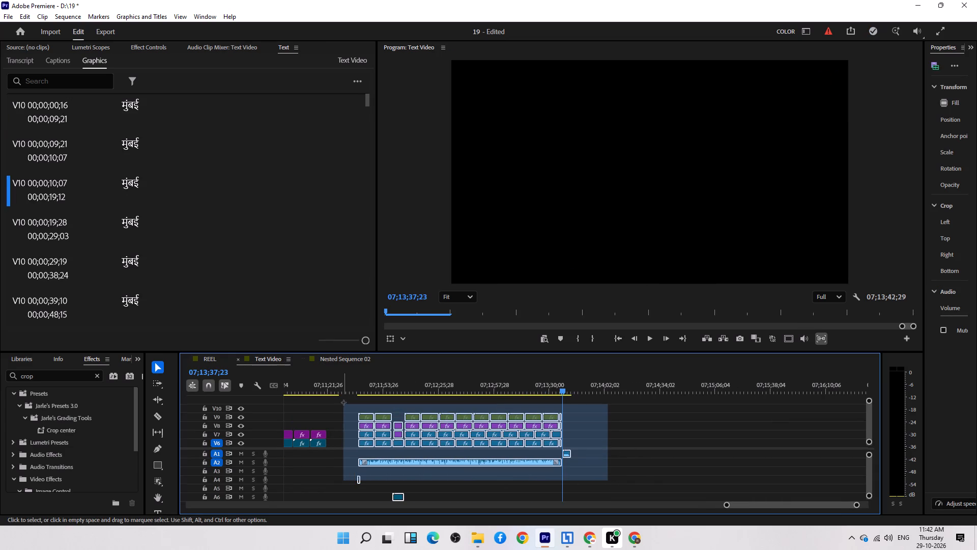
left_click_drag(343, 402, 351, 390)
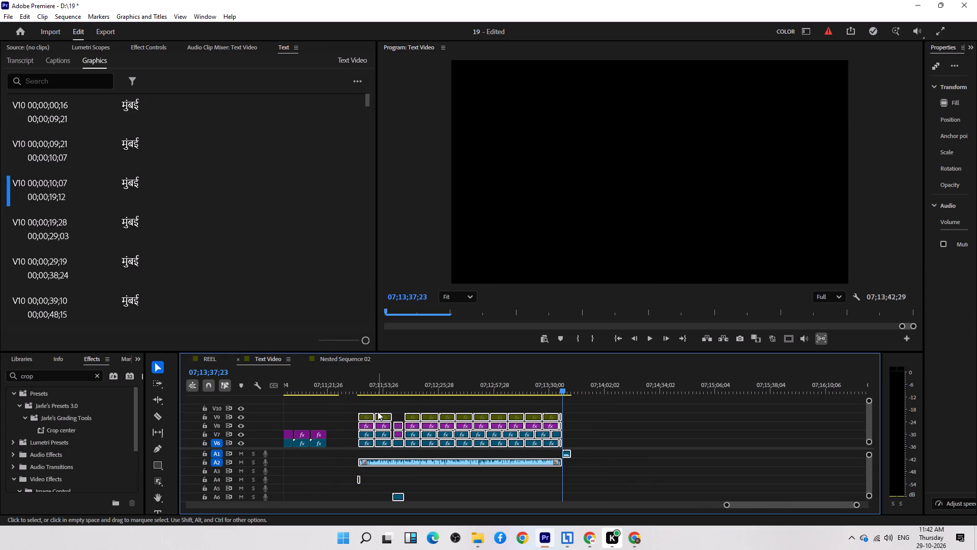
key("slash")
left_click(413, 389)
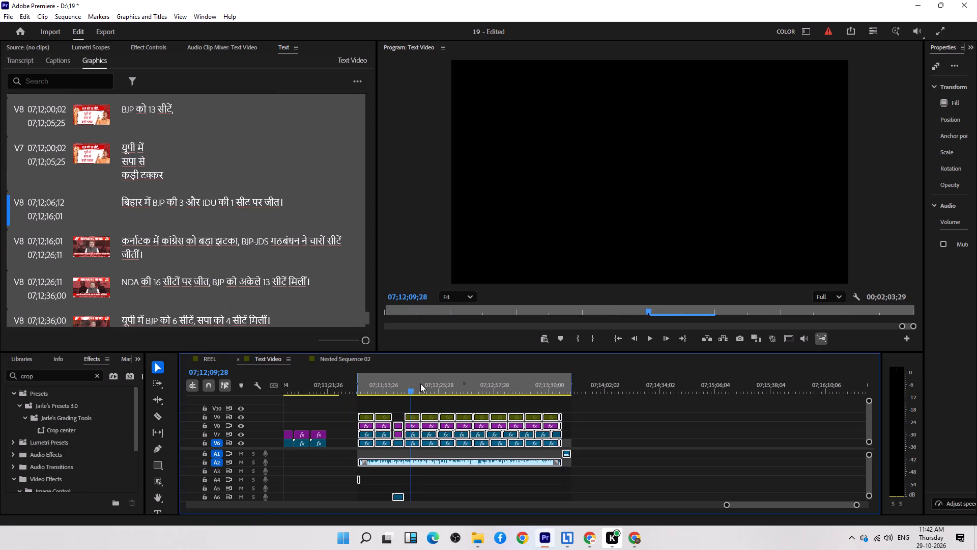
key("space")
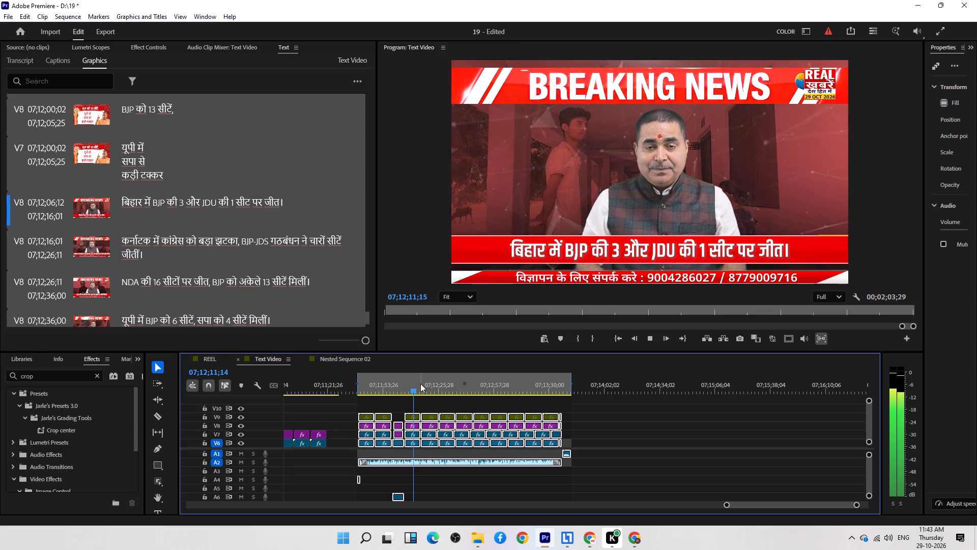
key("space")
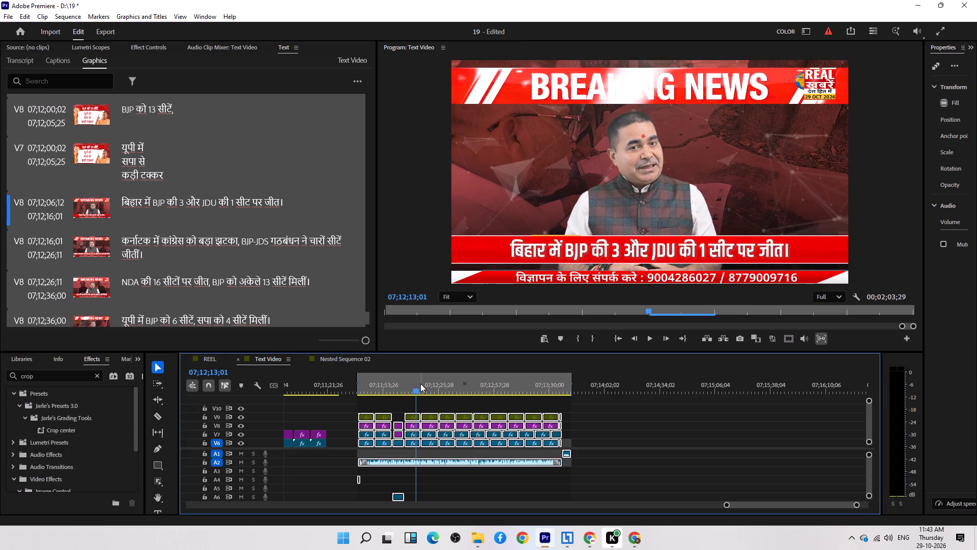
Open the export settings for the marked range and set the output location to D:\OCT\29.
key("ctrl+m")
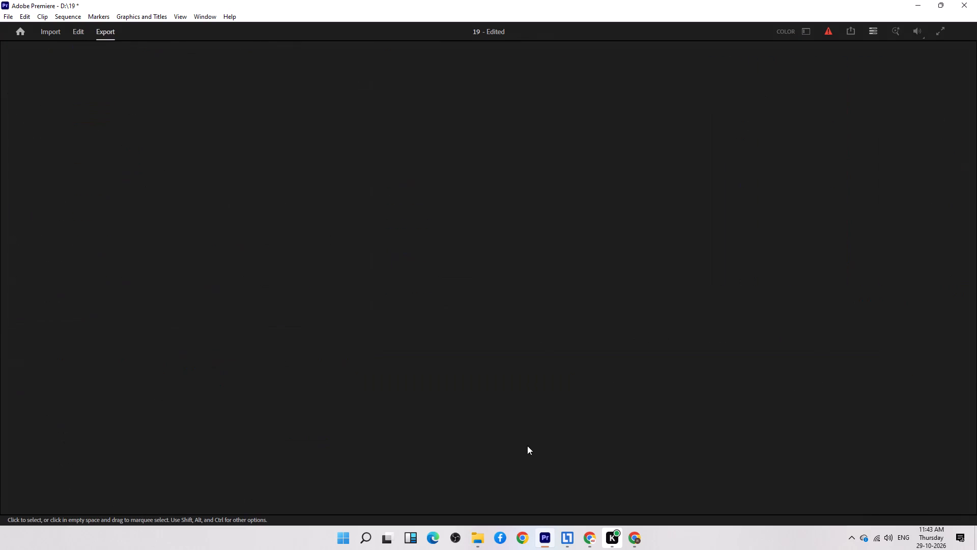
left_click(599, 281)
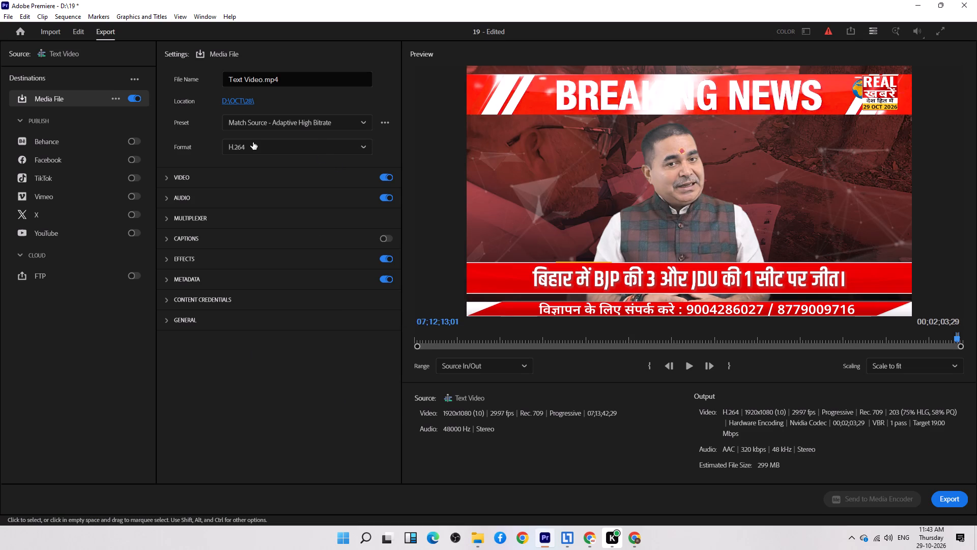
left_click(238, 103)
left_click(191, 28)
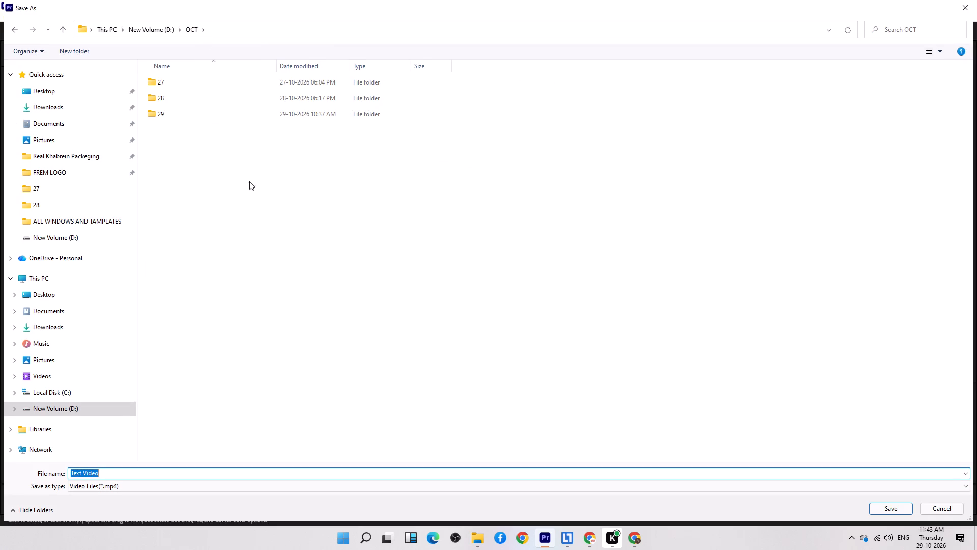
left_click(204, 119)
double_click(216, 117)
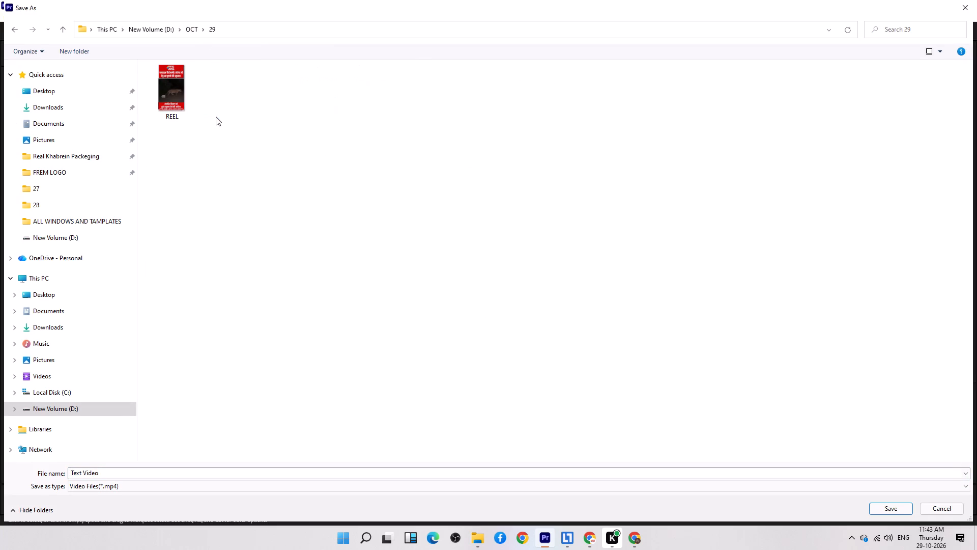
left_click(898, 505)
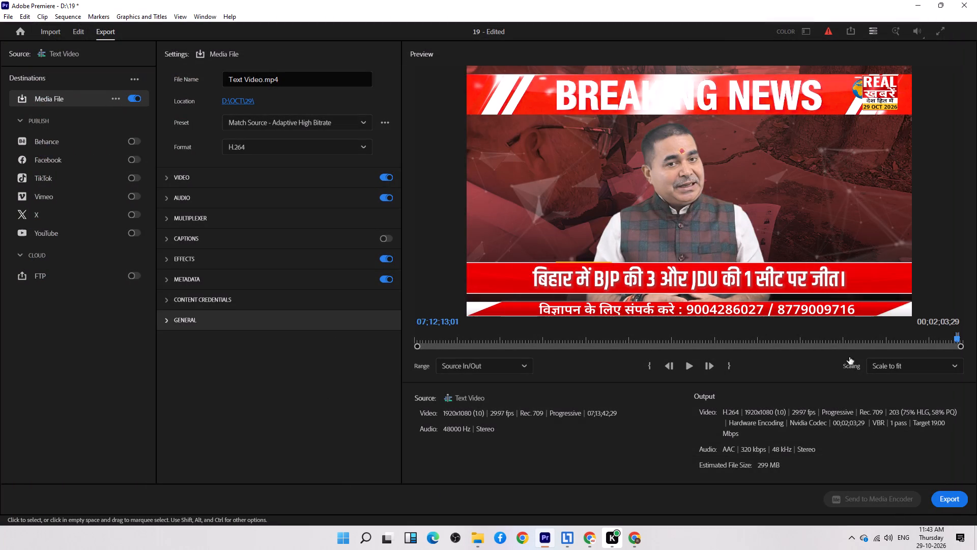
Name the output file 1 and start the H.264 export.
triple_click(276, 75)
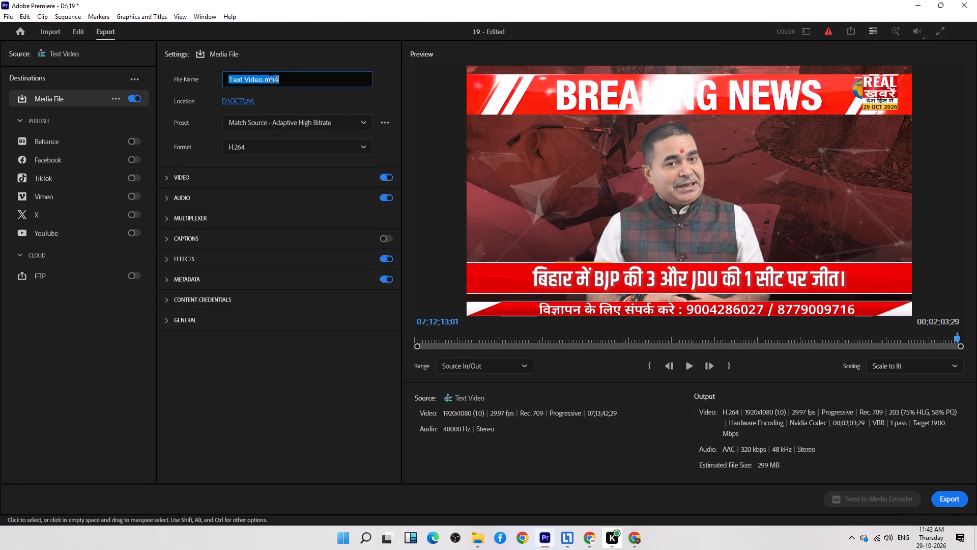
key("1")
left_click(932, 500)
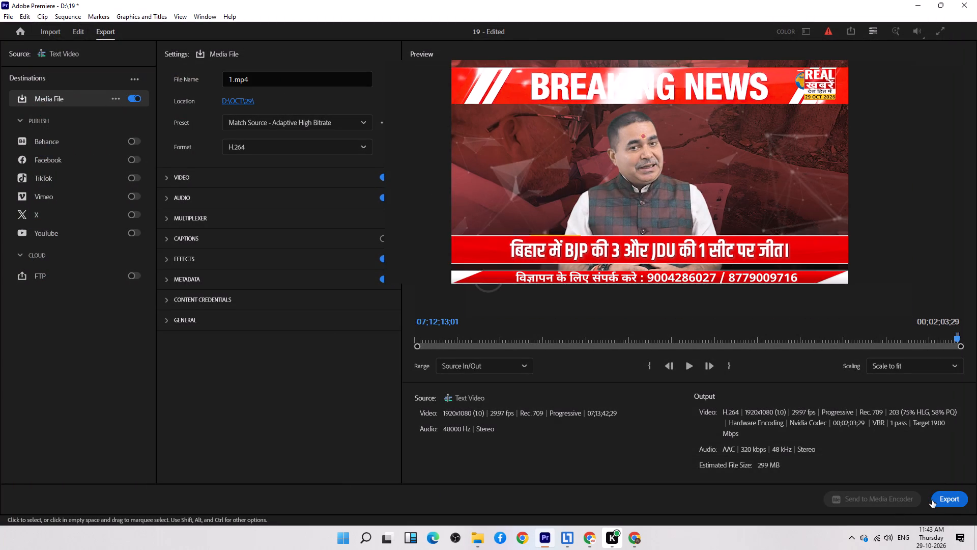